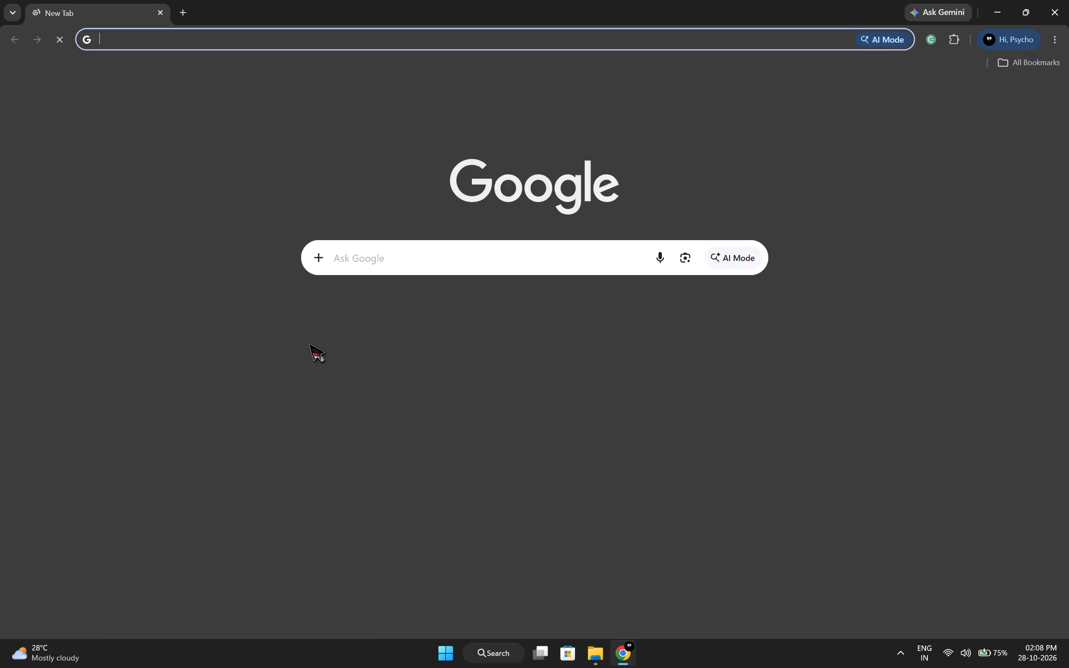
Open the uniscribe.co website.
left_click(396, 44)
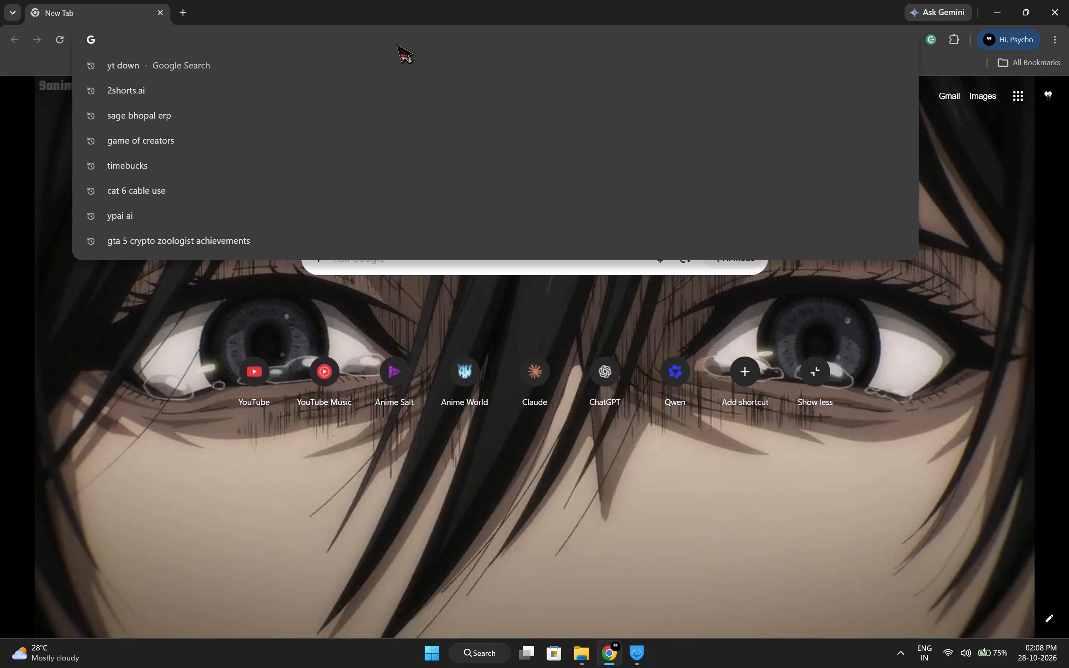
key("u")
key("Return")
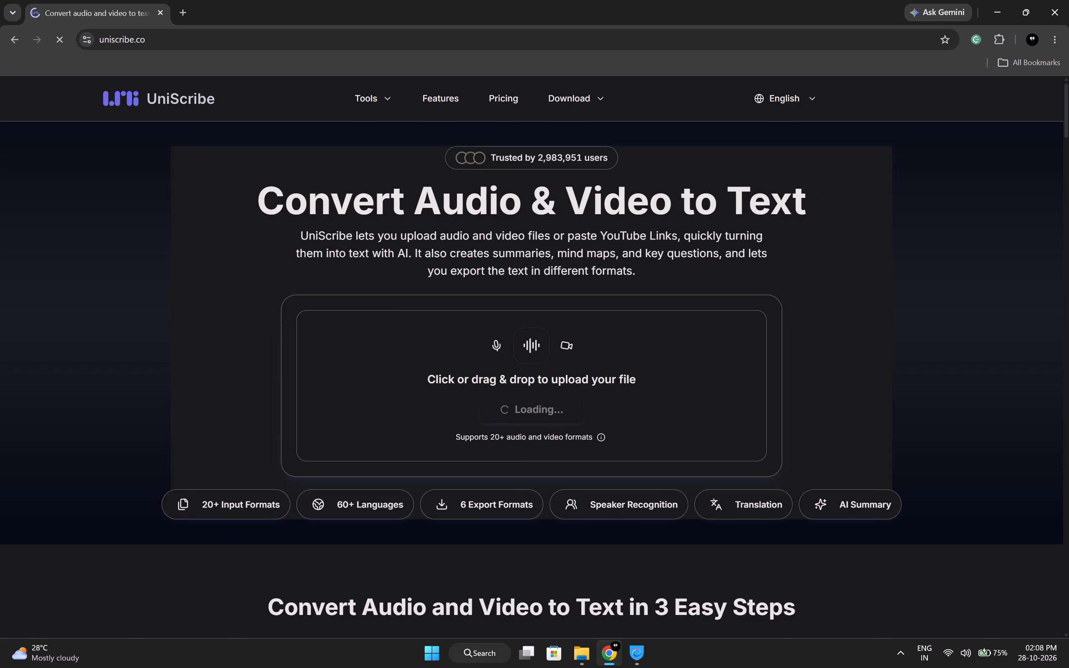
Switch to Hotspot Shield, skip its subscription offer, close its window and quit the VPN app running in the background.
left_click(645, 661)
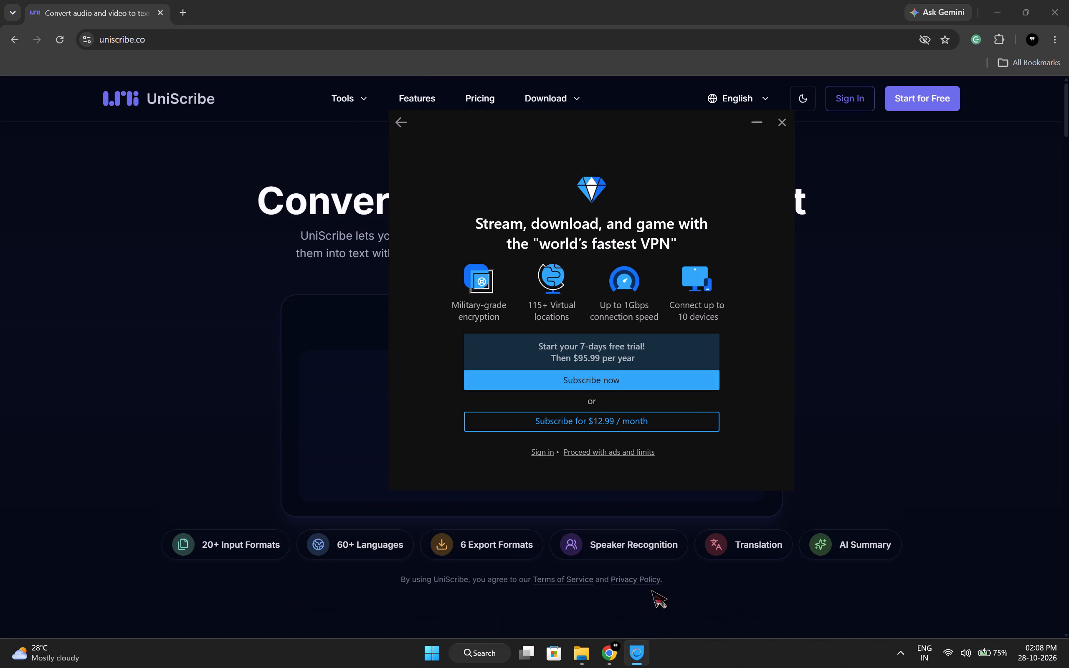
left_click(398, 121)
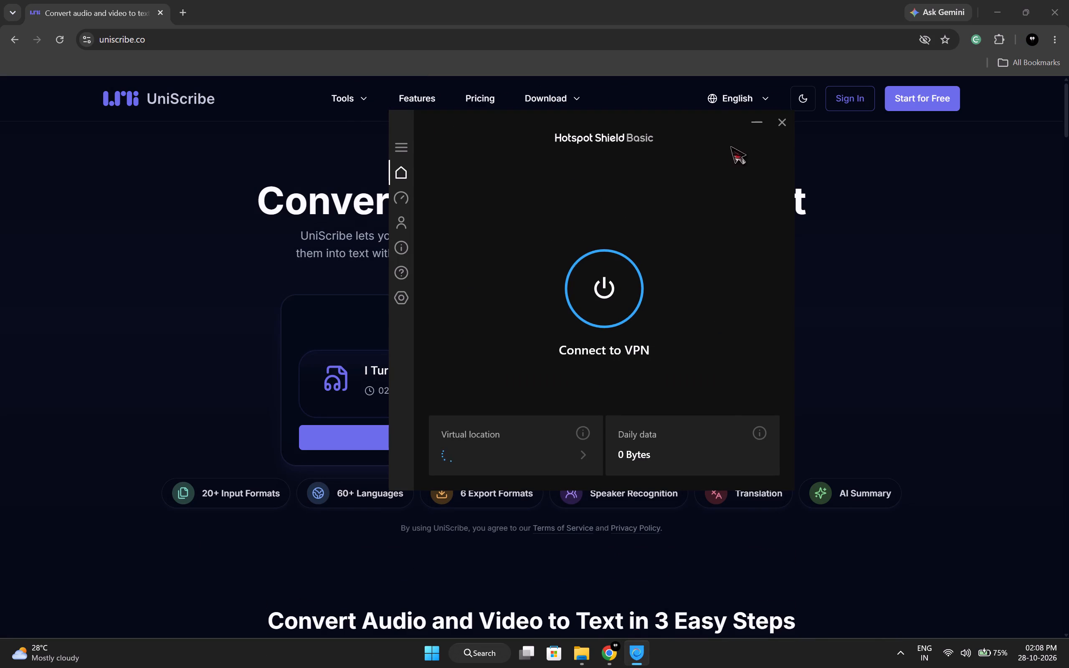
left_click(782, 132)
left_click(907, 652)
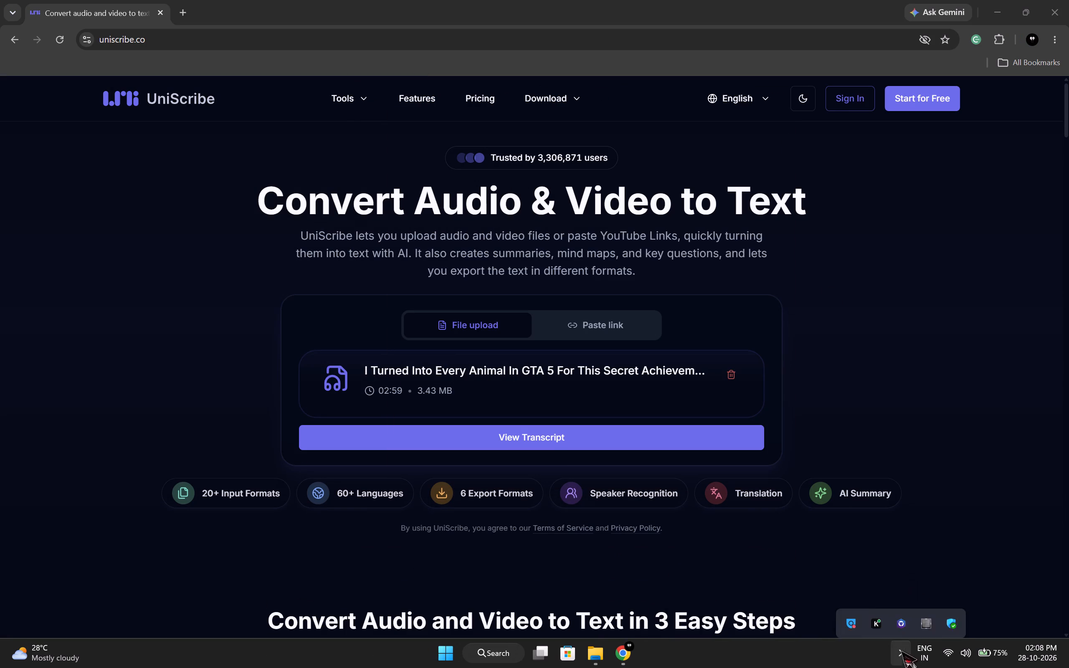
right_click(853, 617)
left_click(874, 610)
double_click(891, 652)
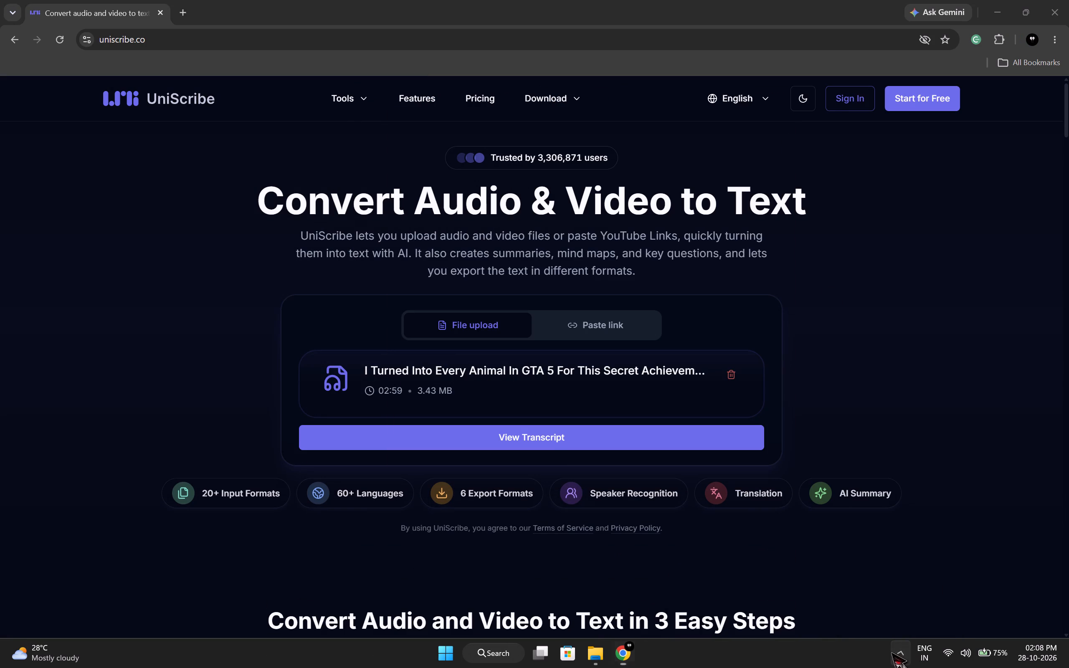
Delete the previously uploaded "I Turned Into Every Animal In GTA 5" file from UniScribe.
left_click(734, 383)
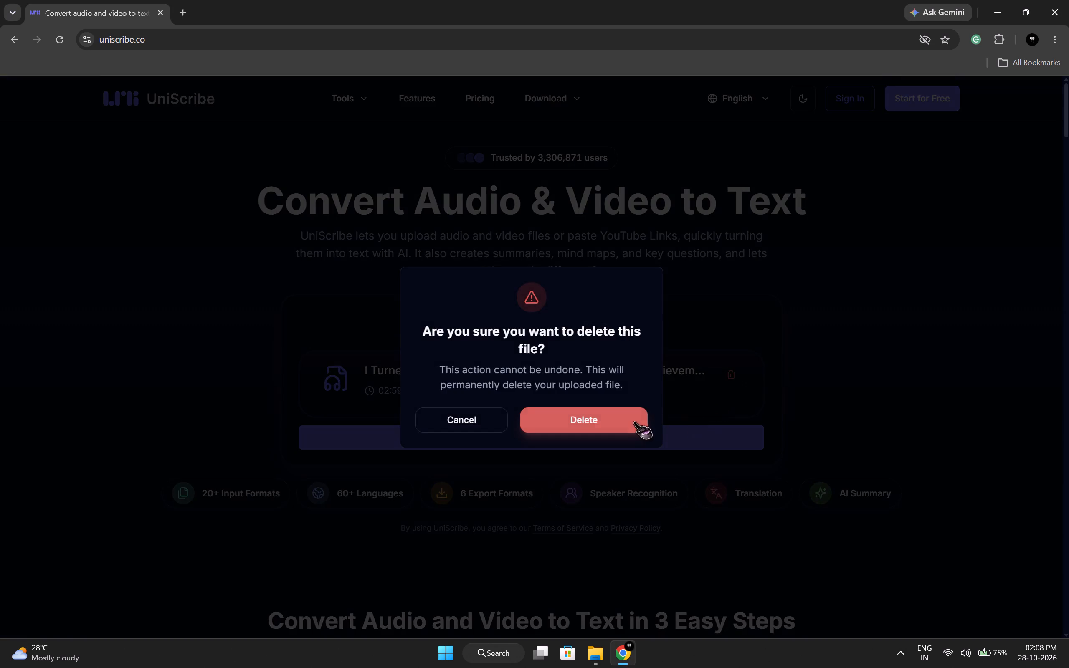
left_click(632, 421)
Start a new file upload in UniScribe and browse the Downloads folder for the media file.
left_click(562, 441)
scroll(55, 142, "up", 3)
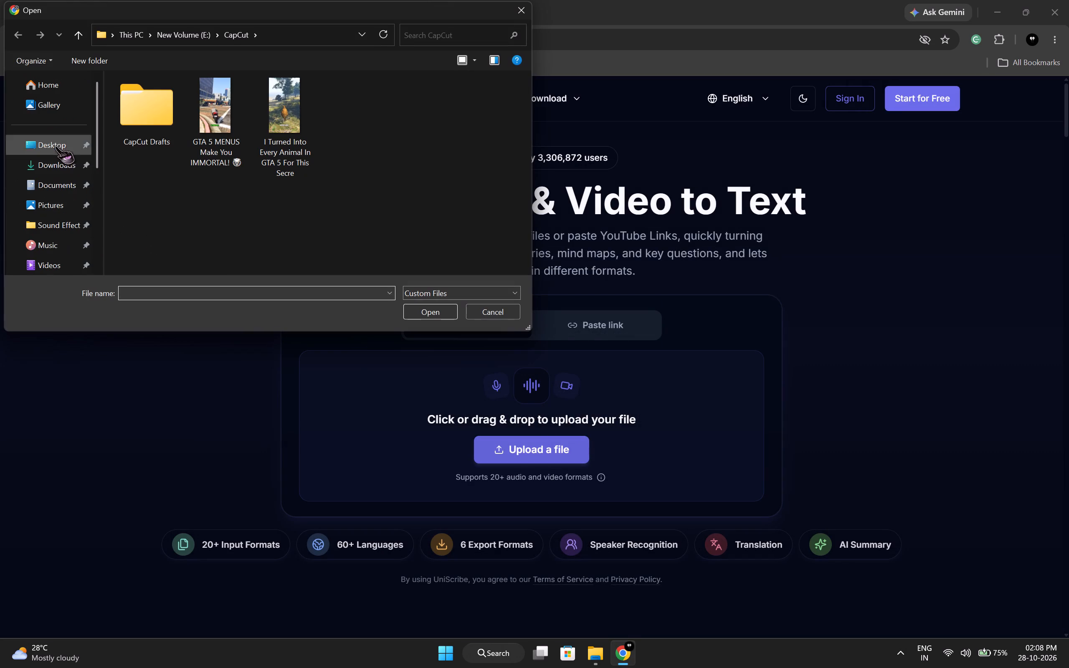
left_click(51, 166)
scroll(200, 141, "down", 13)
scroll(214, 162, "up", 1)
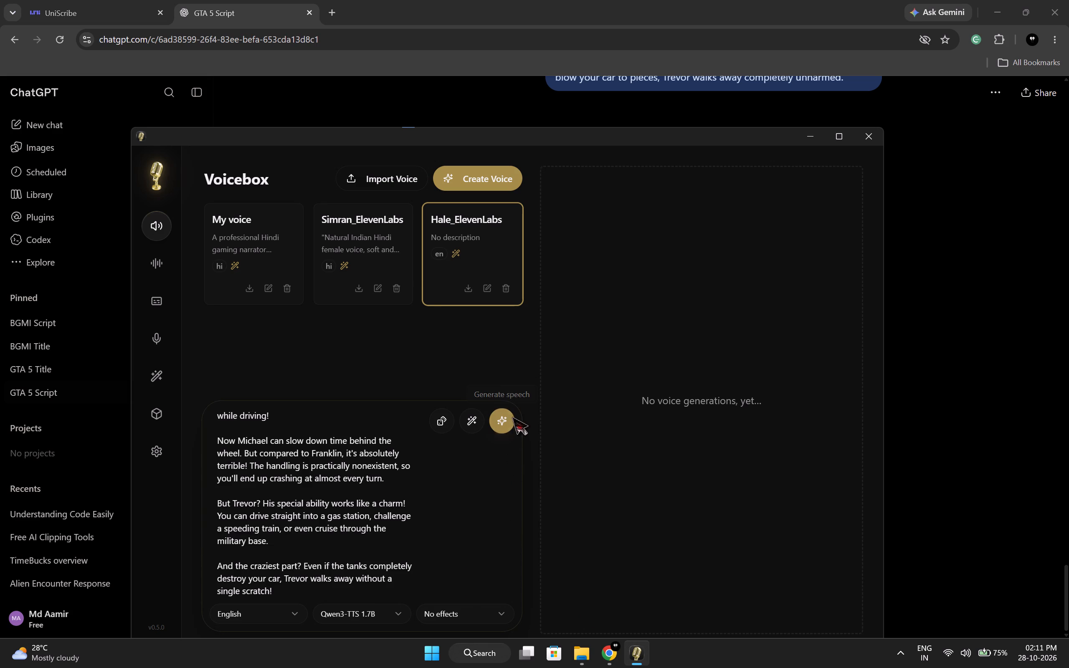
left_click(503, 424)
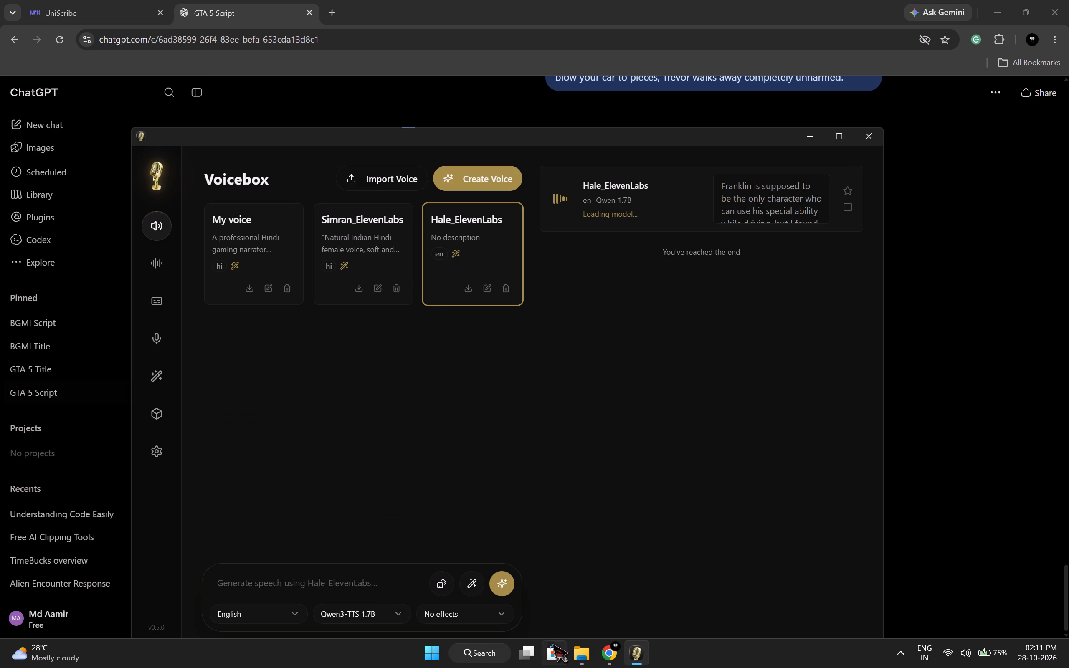
Copy the file name of the "I Tested Trevor's ABILITY While DRIVING in GTA 5" video in the Downloads folder.
left_click(575, 655)
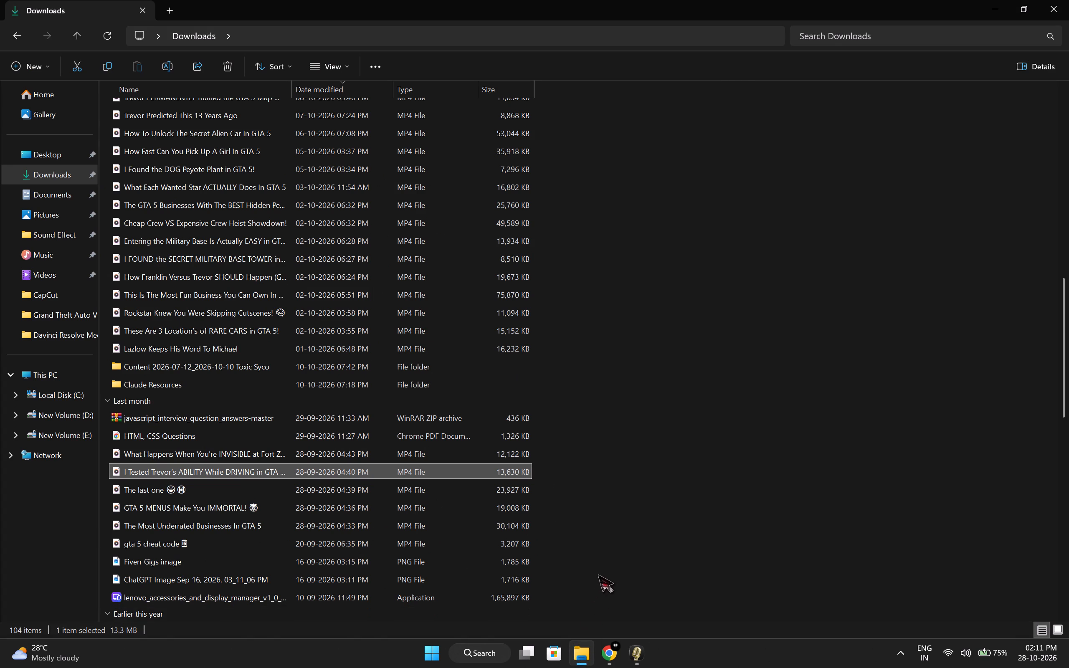
key("F2")
key("ctrl+c")
key("ctrl+c")
left_click(575, 471)
Check the progress of the speech generation in Voicebox.
left_click(638, 665)
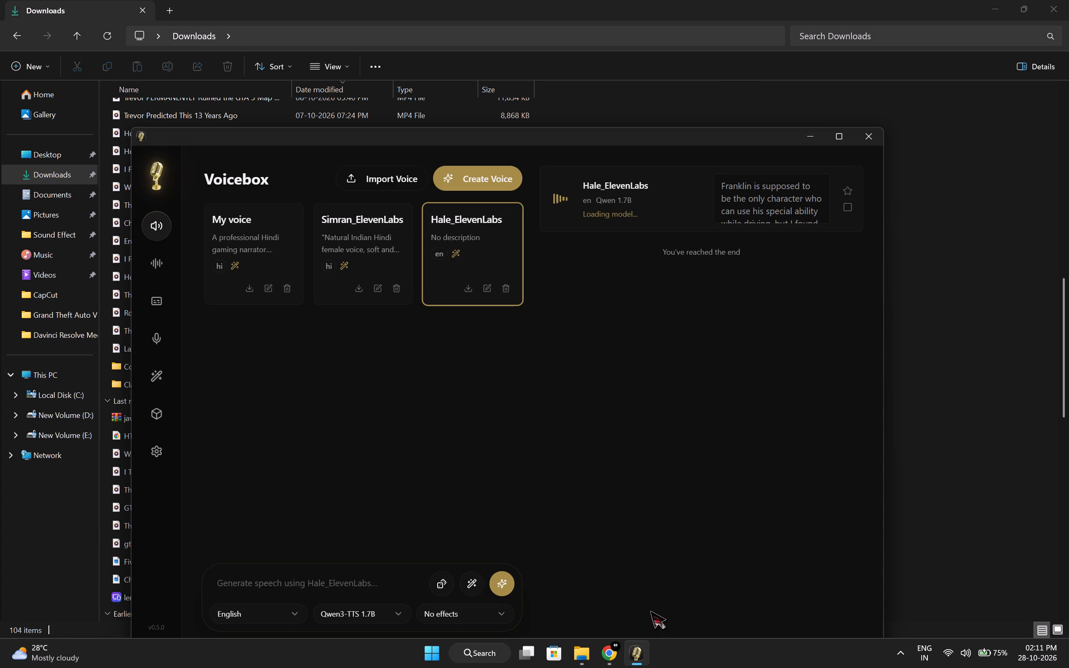
left_click(603, 656)
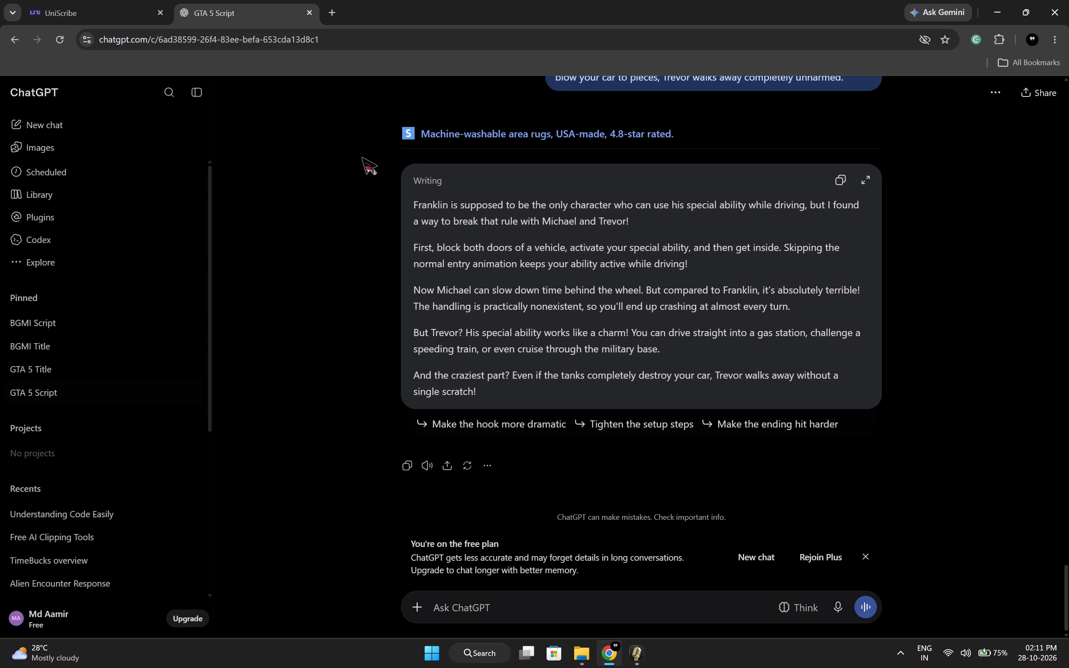
left_click(340, 10)
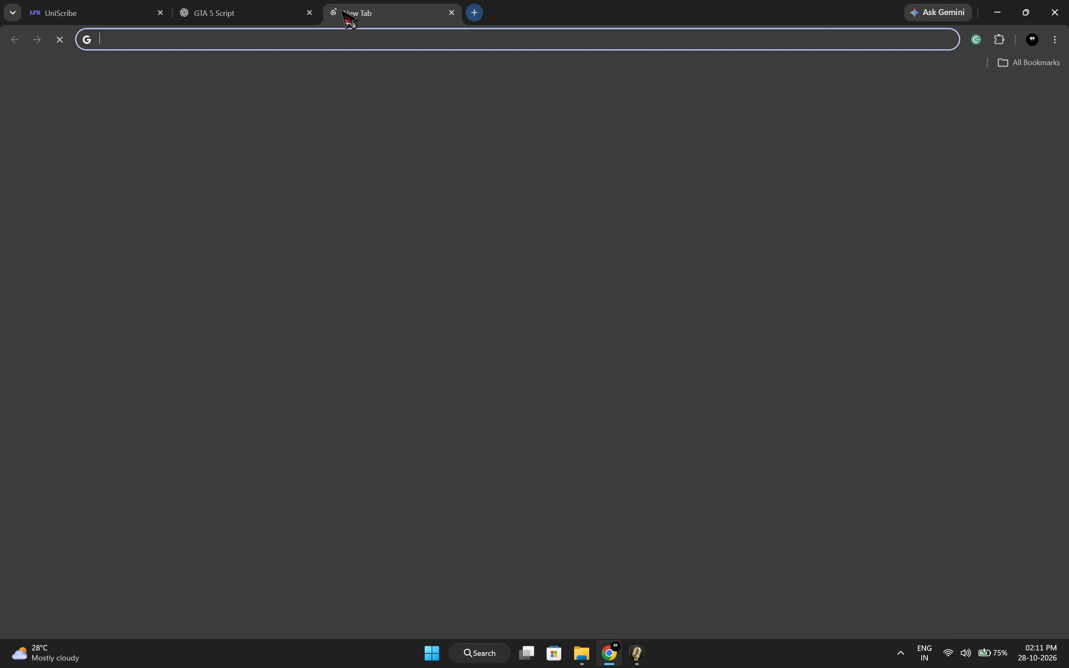
left_click(277, 338)
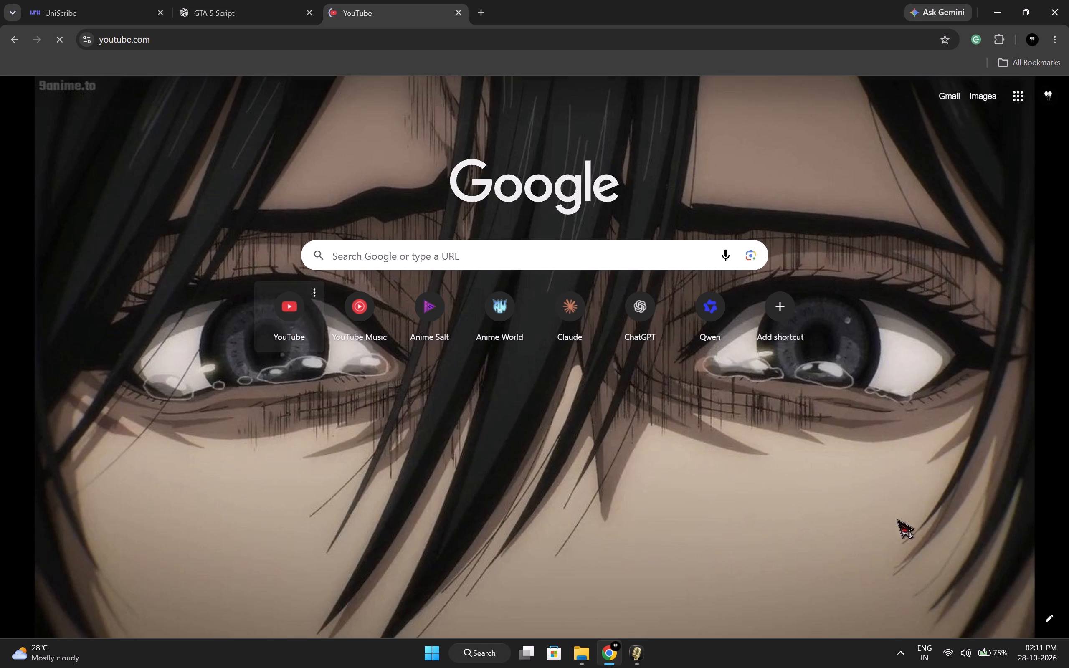
left_click(901, 652)
left_click(901, 652)
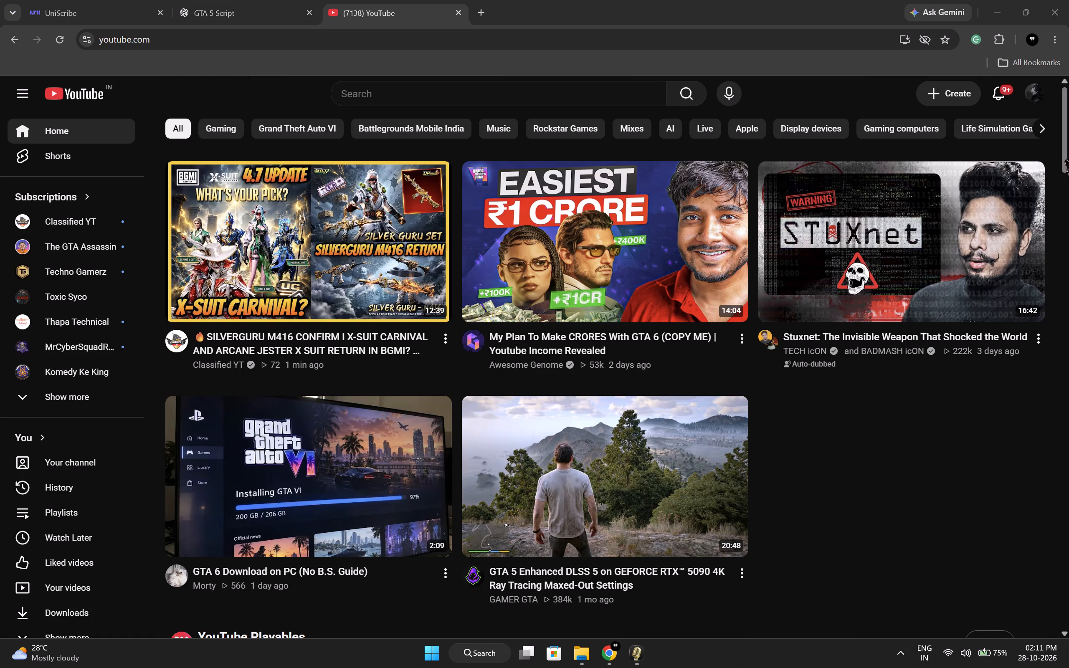
left_click_drag(1064, 159, 1068, 150)
scroll(1068, 150, "down", 2)
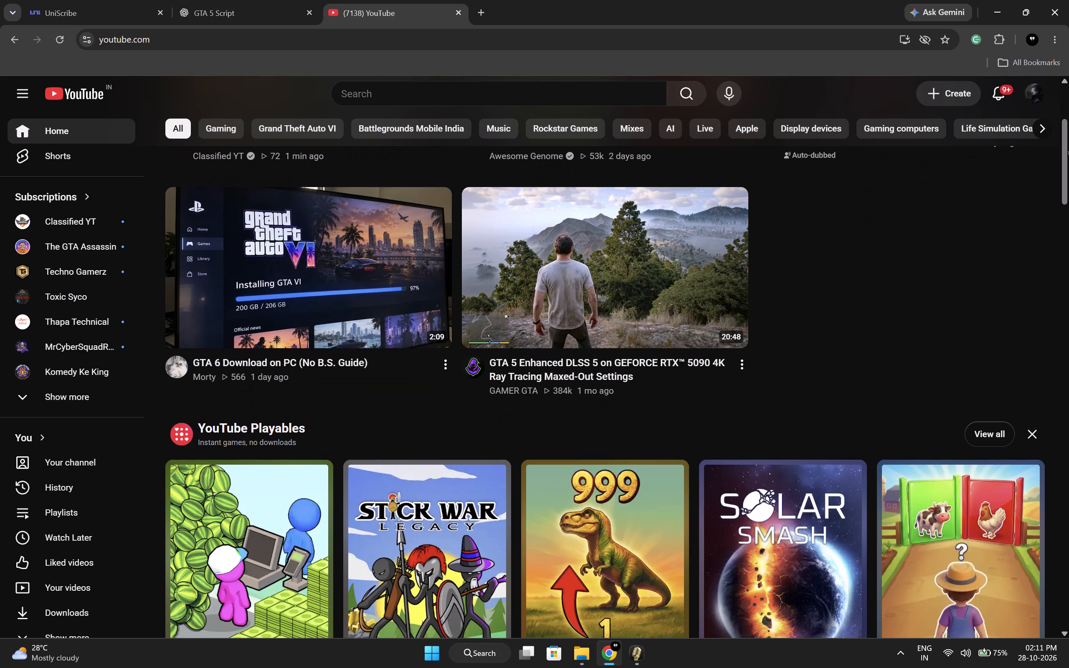
scroll(1068, 150, "down", 8)
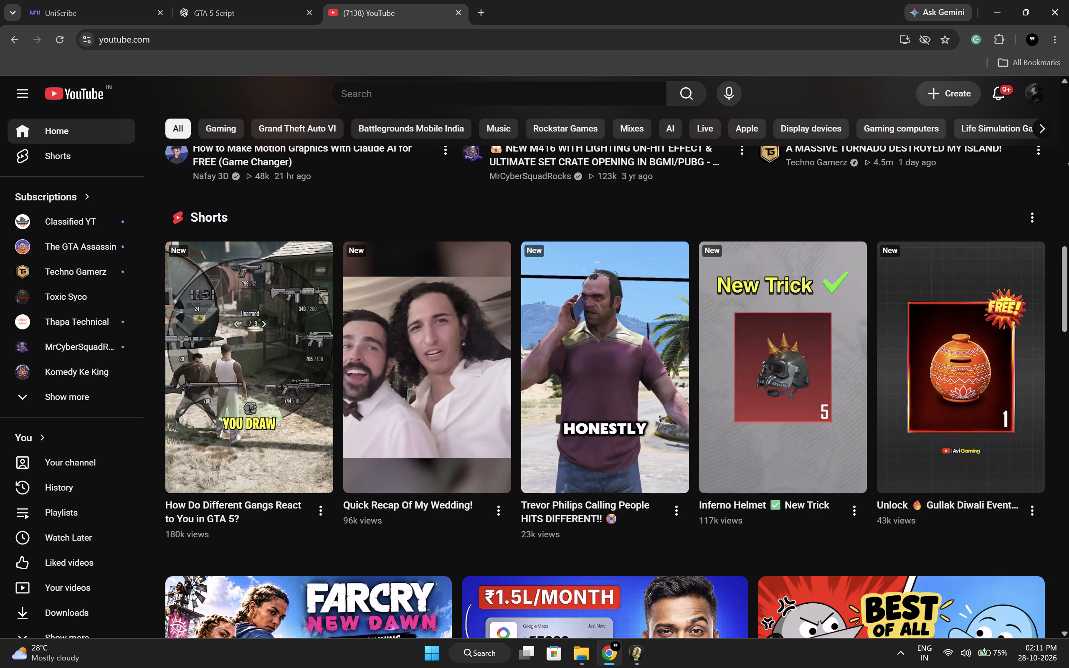
scroll(1067, 160, "down", 1)
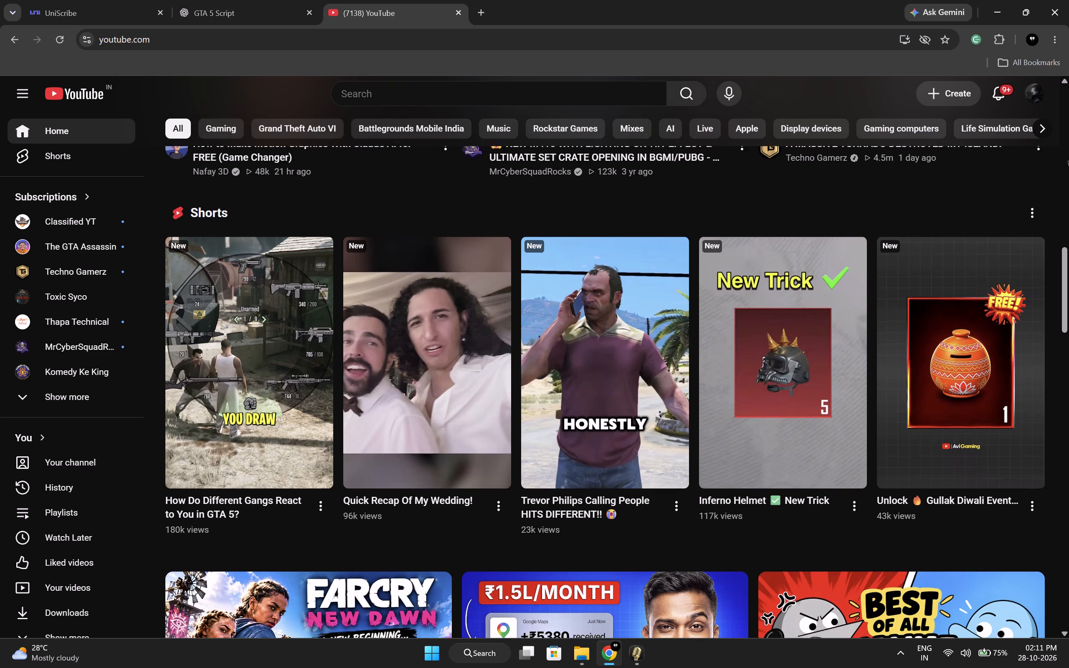
scroll(1067, 160, "down", 5)
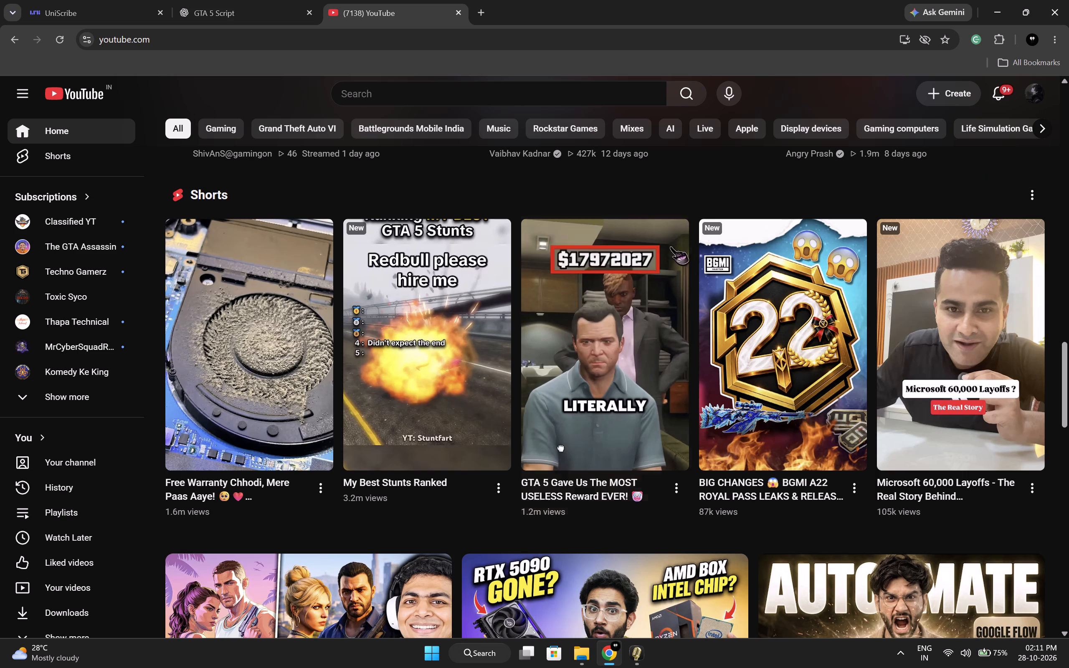
left_click(623, 325)
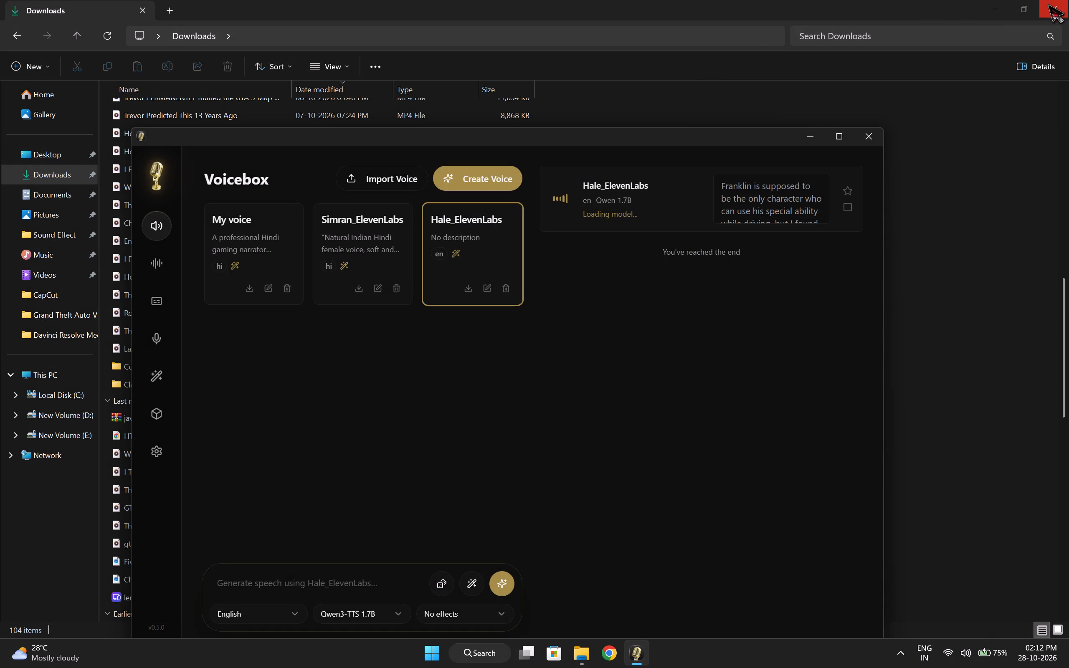
Minimize File Explorer, connect to the Singapore virtual location in Hotspot Shield from the desktop, and close its window.
left_click(991, 8)
scroll(81, 129, "down", 1)
double_click(69, 121)
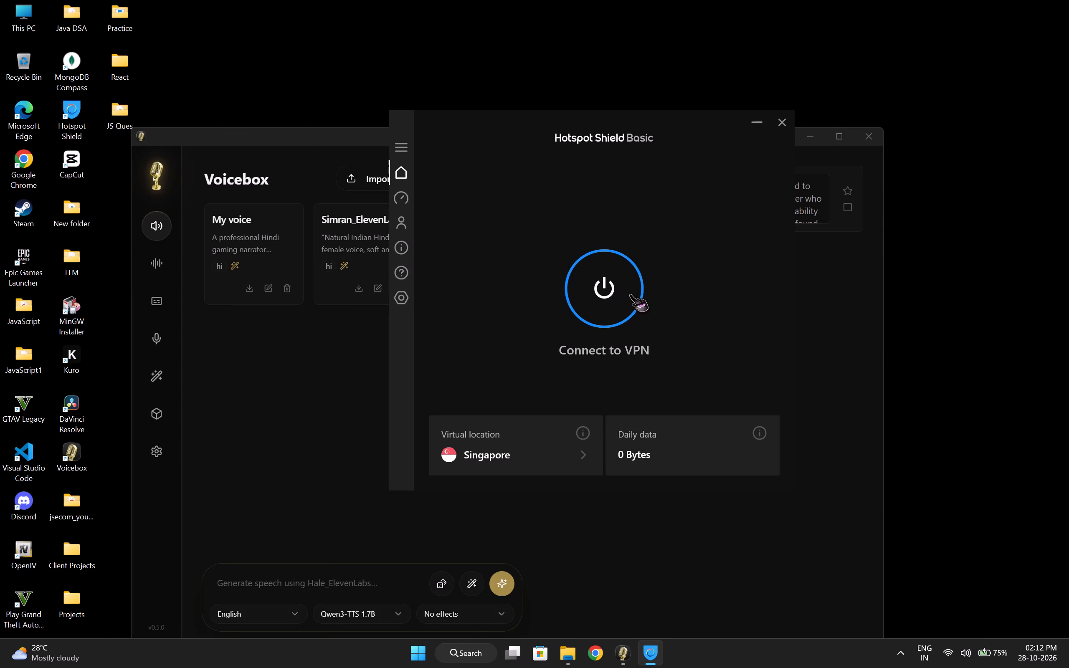
left_click(629, 294)
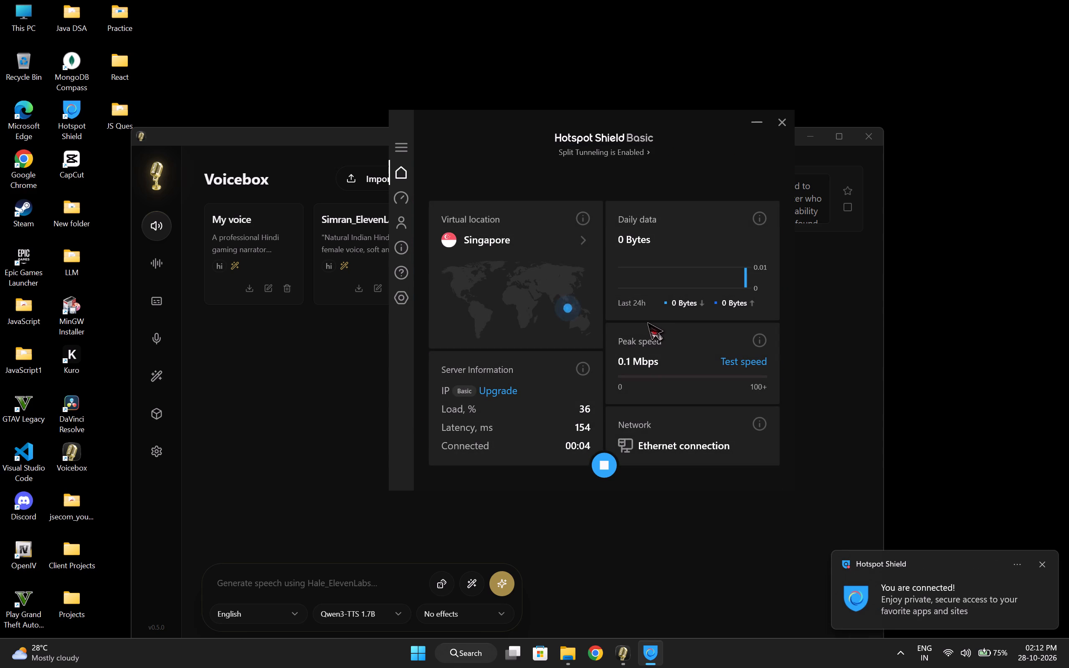
left_click(780, 123)
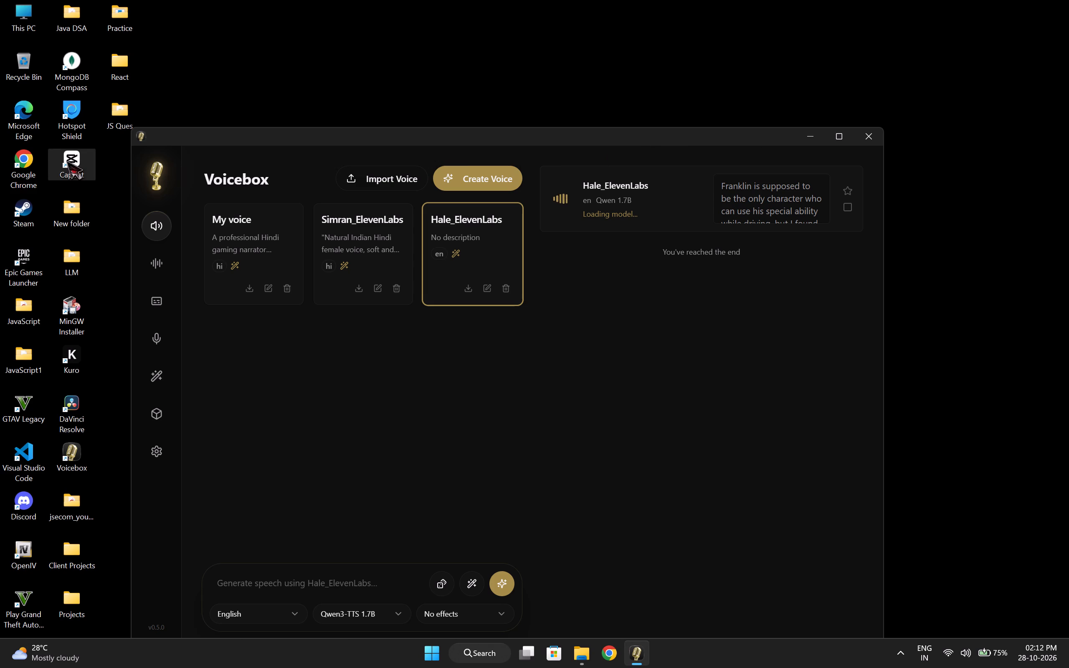
Launch CapCut from the desktop.
double_click(66, 161)
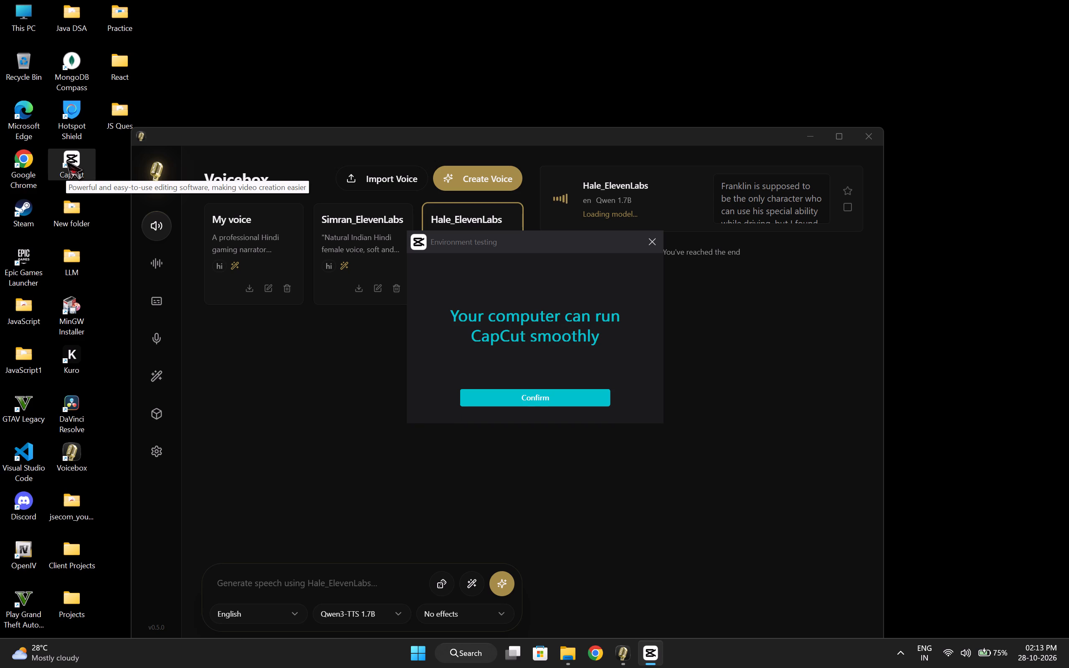
Accept CapCut's environment test result and create a new project.
left_click(509, 401)
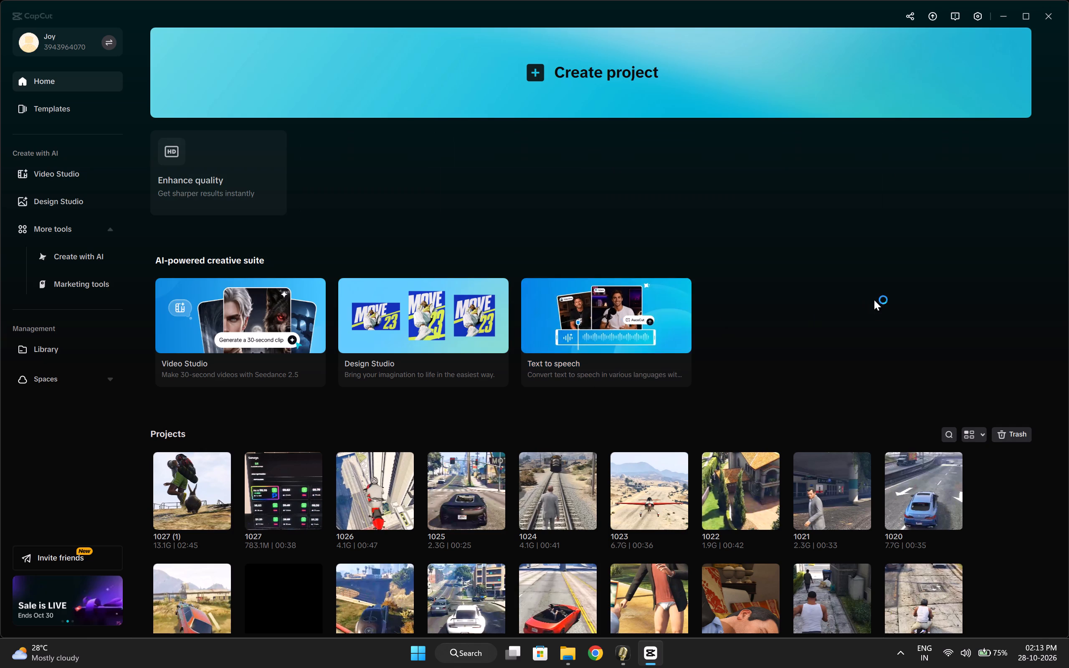
left_click(530, 86)
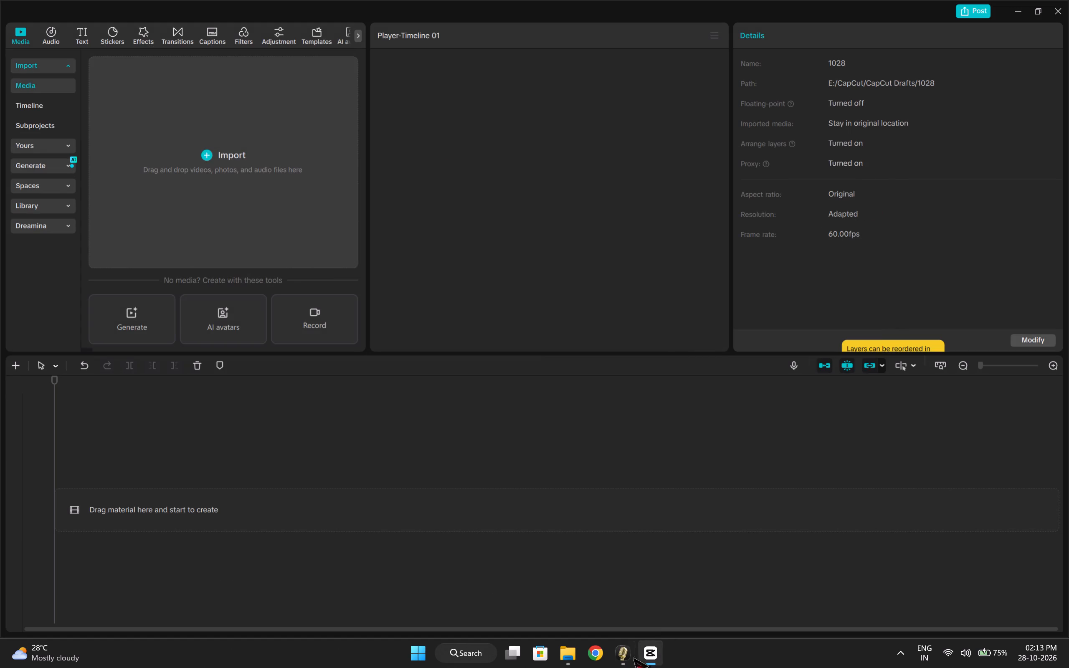
Export the generated voiceover from Voicebox to Downloads as "I Tested Trevor's ABILITY While DRIVING in GTA 5" and close Voicebox.
left_click(622, 661)
left_click(846, 208)
left_click(812, 251)
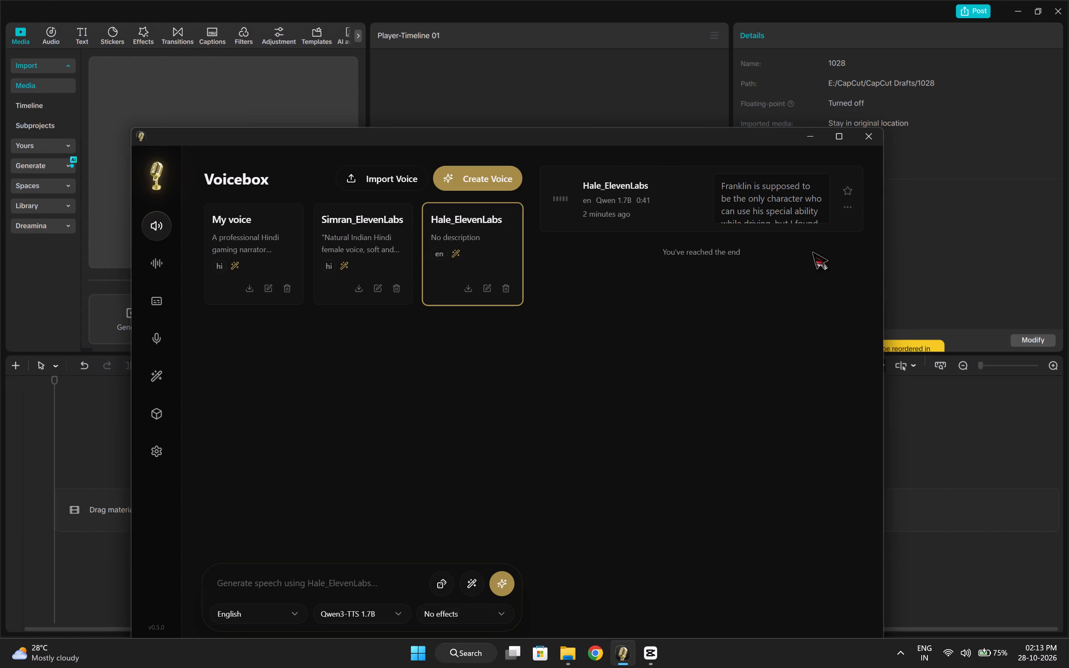
key("ctrl+v")
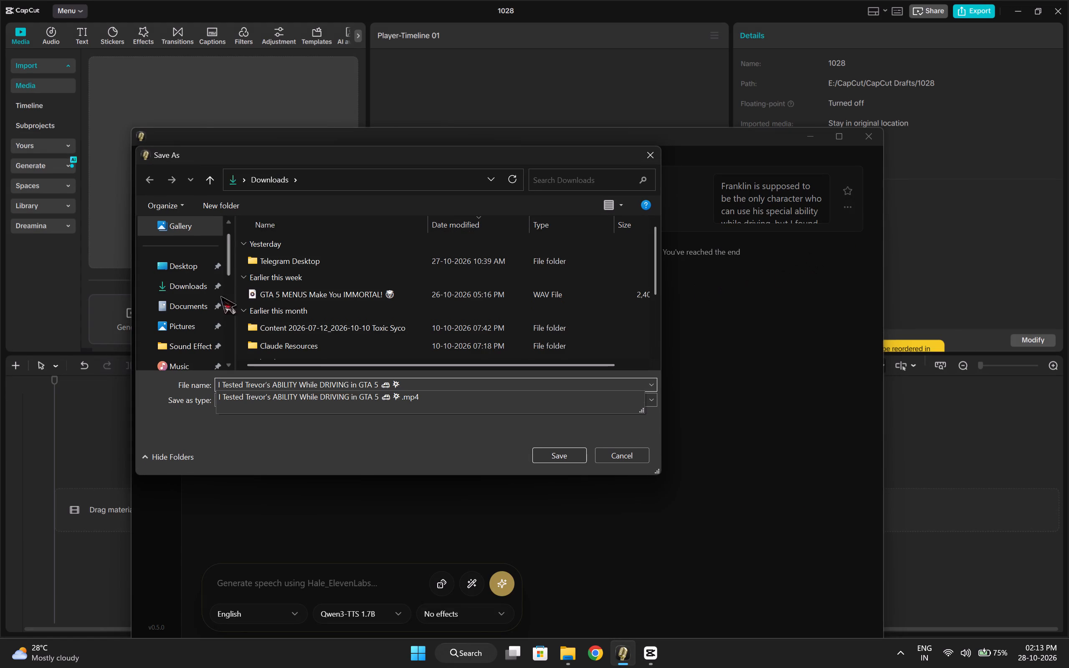
left_click(160, 279)
left_click(565, 461)
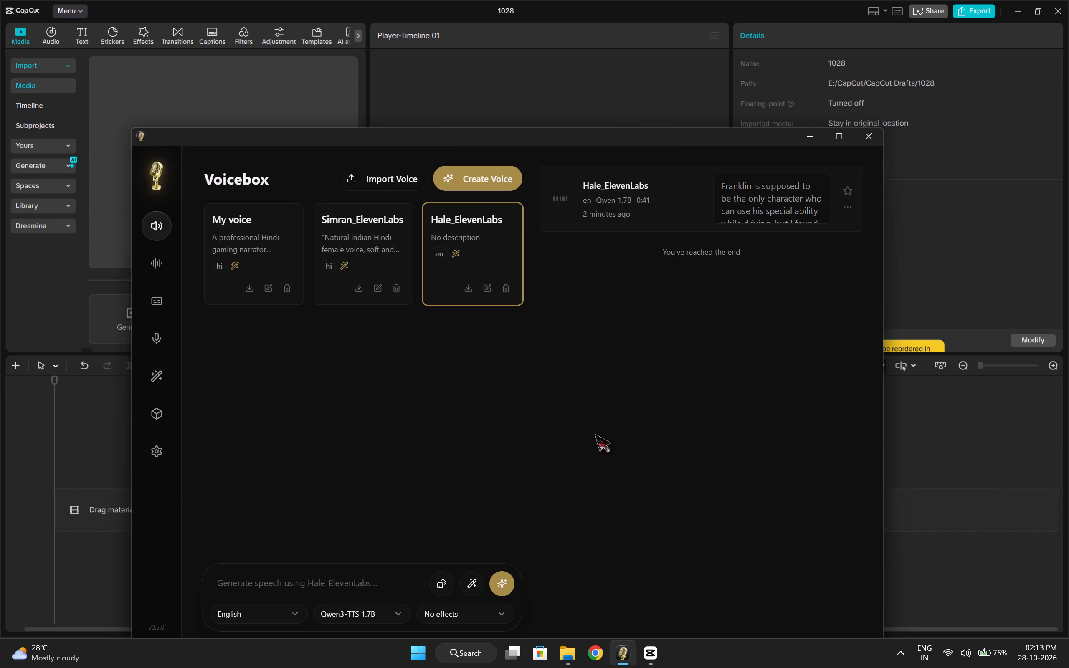
left_click(856, 137)
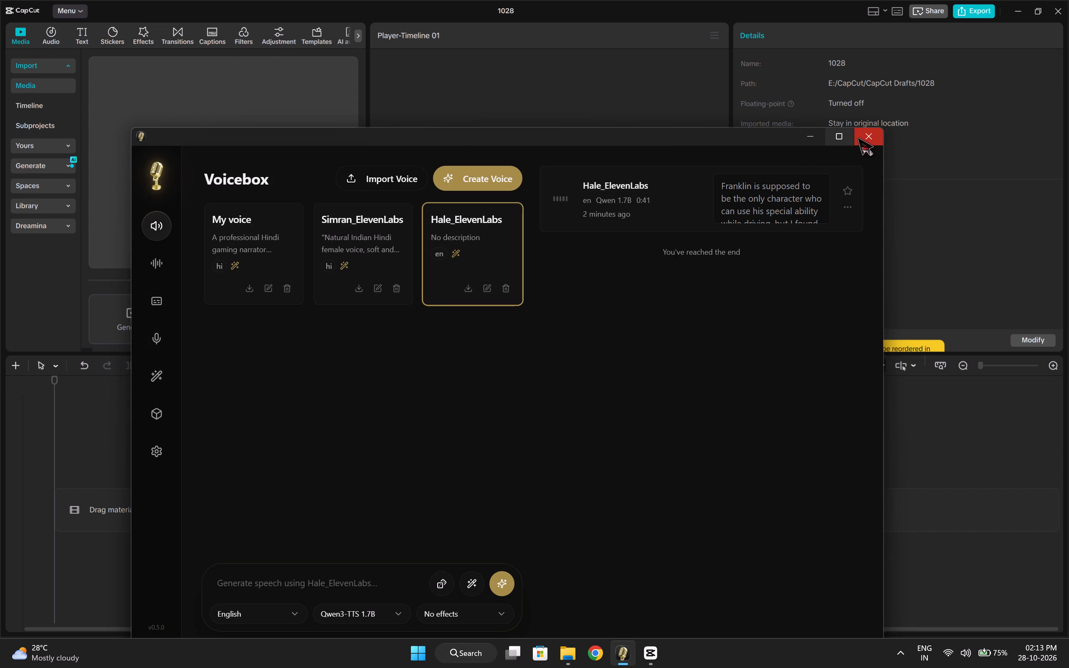
left_click(865, 139)
Import the "I Tested Trevor's ABILITY While DRIVING in GTA 5" WAV file from Downloads into CapCut and add it to the timeline.
left_click(144, 208)
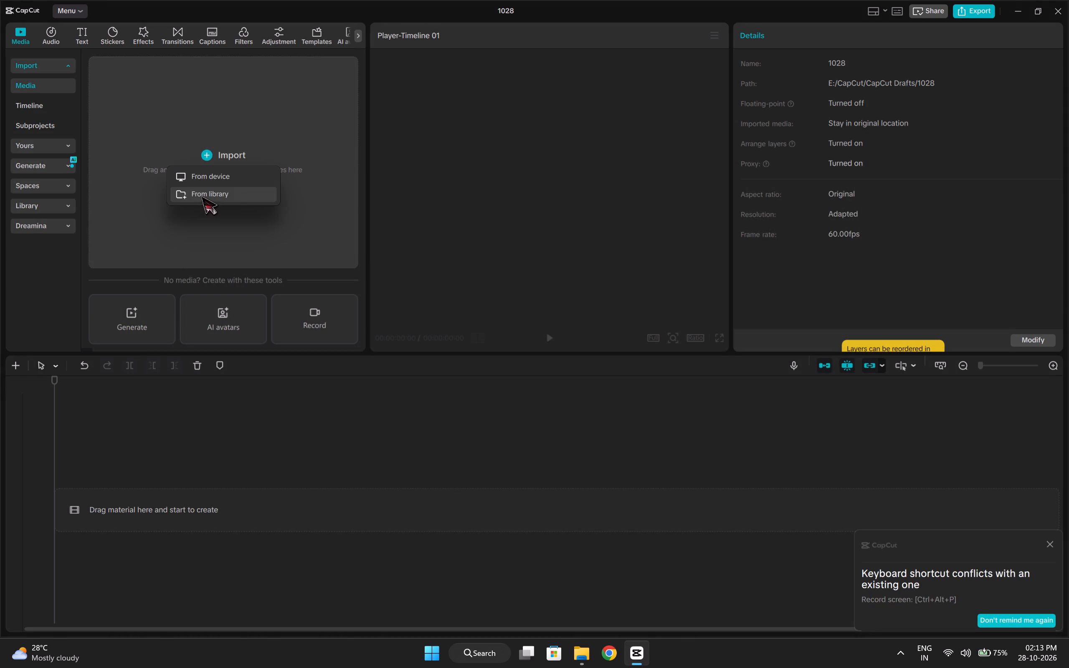
left_click(232, 181)
scroll(97, 192, "up", 3)
left_click(76, 177)
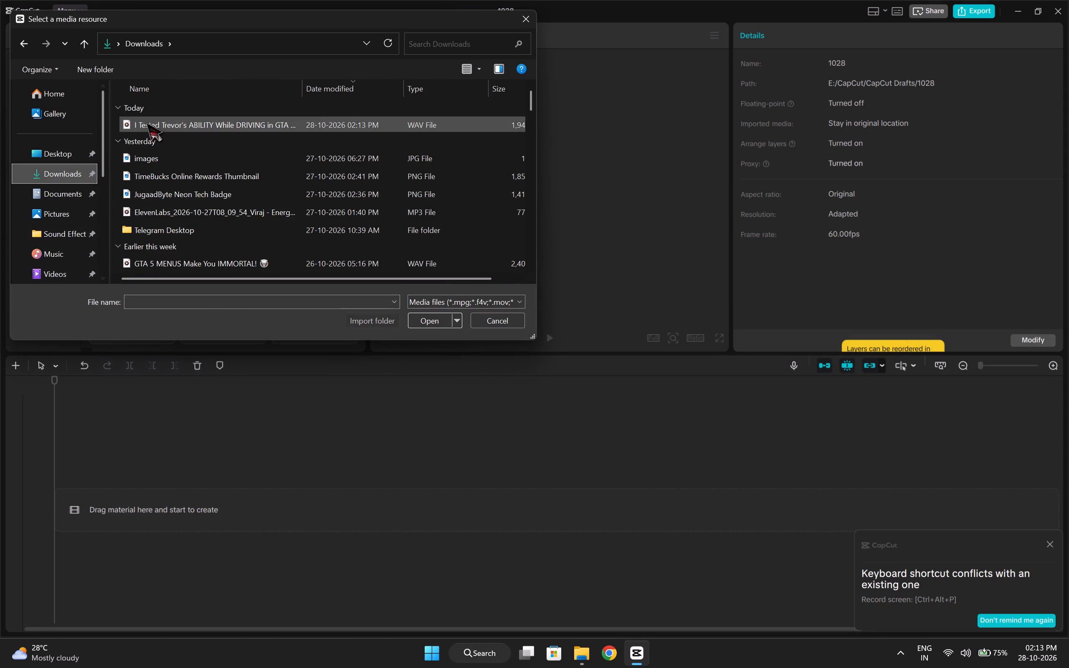
double_click(146, 123)
left_click(152, 134)
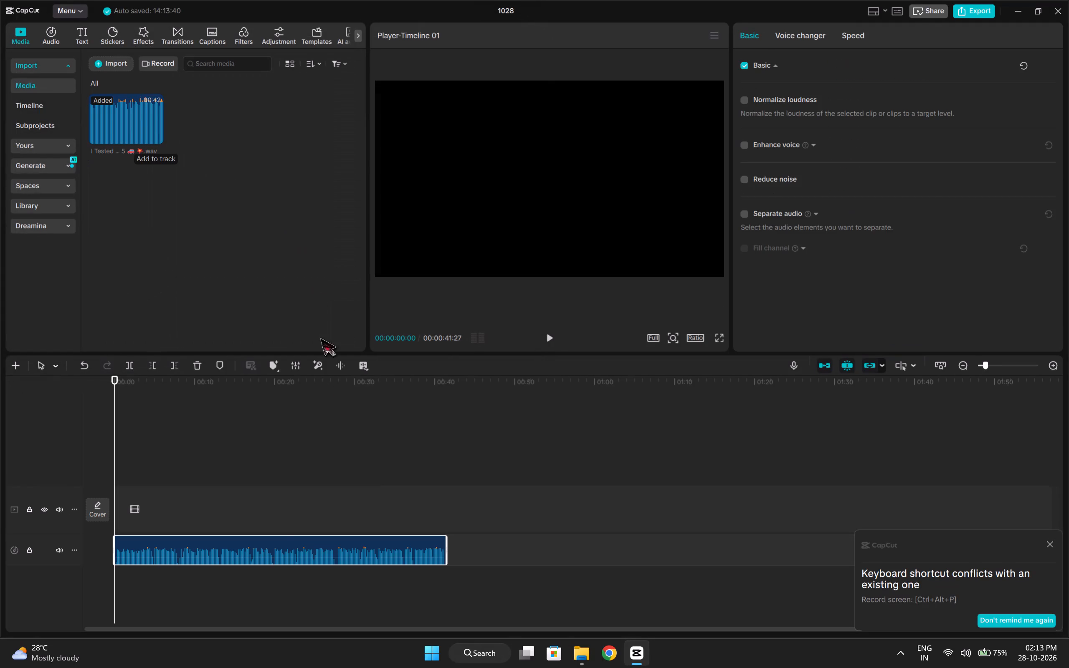
left_click(1052, 546)
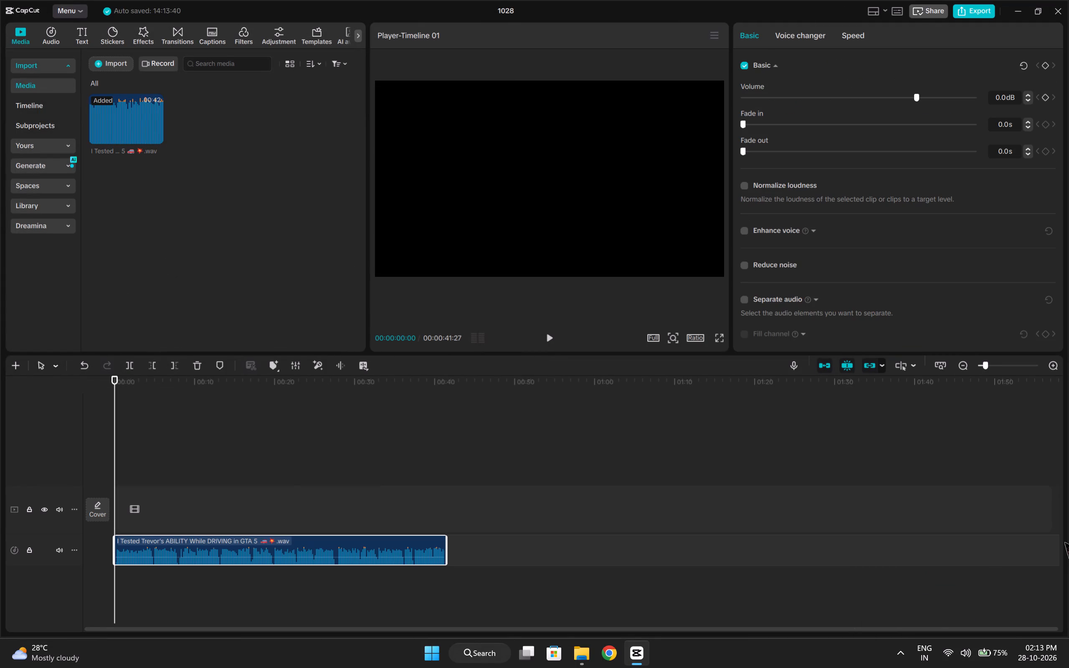
Set the voiceover clip's volume to 10 dB.
scroll(546, 551, "up", 2, "ctrl")
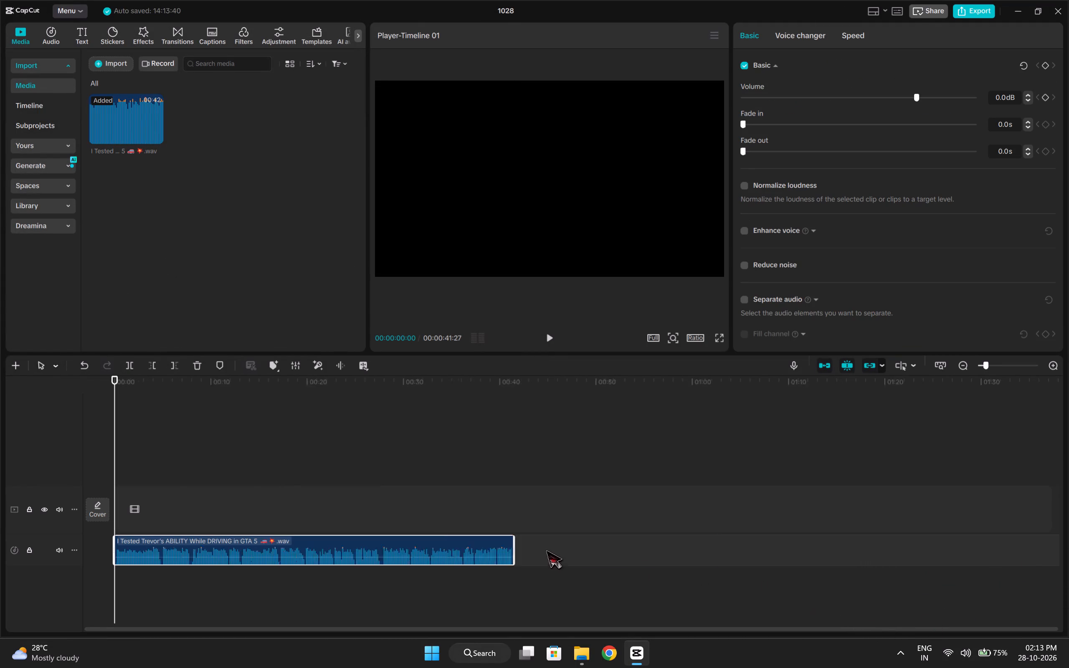
scroll(546, 550, "up", 15, "ctrl")
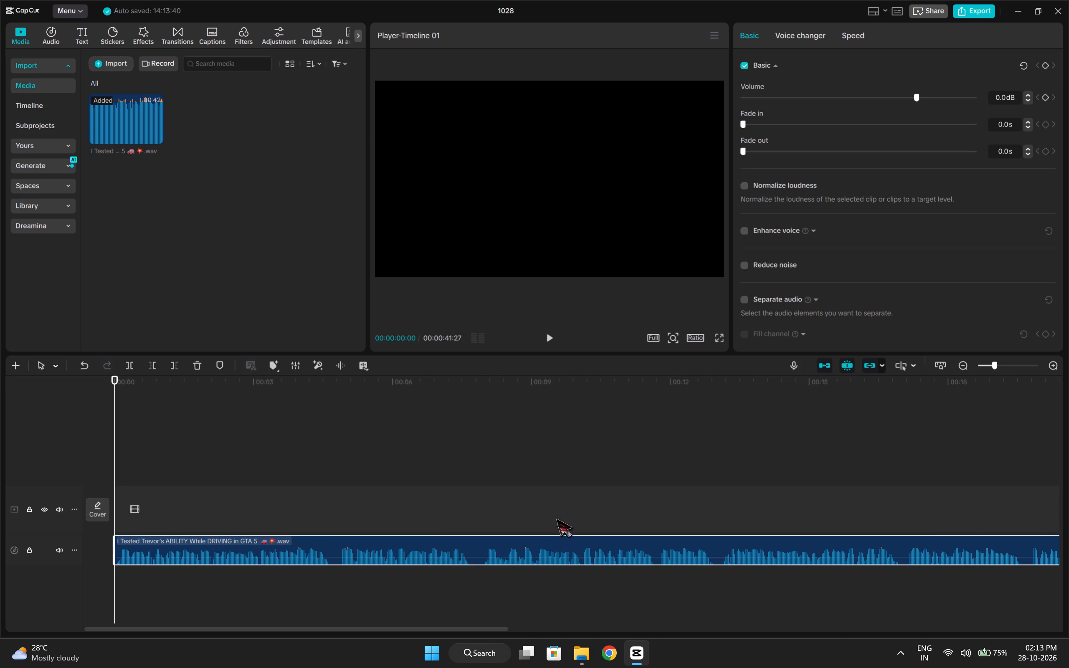
left_click(996, 92)
key("1")
key("Return")
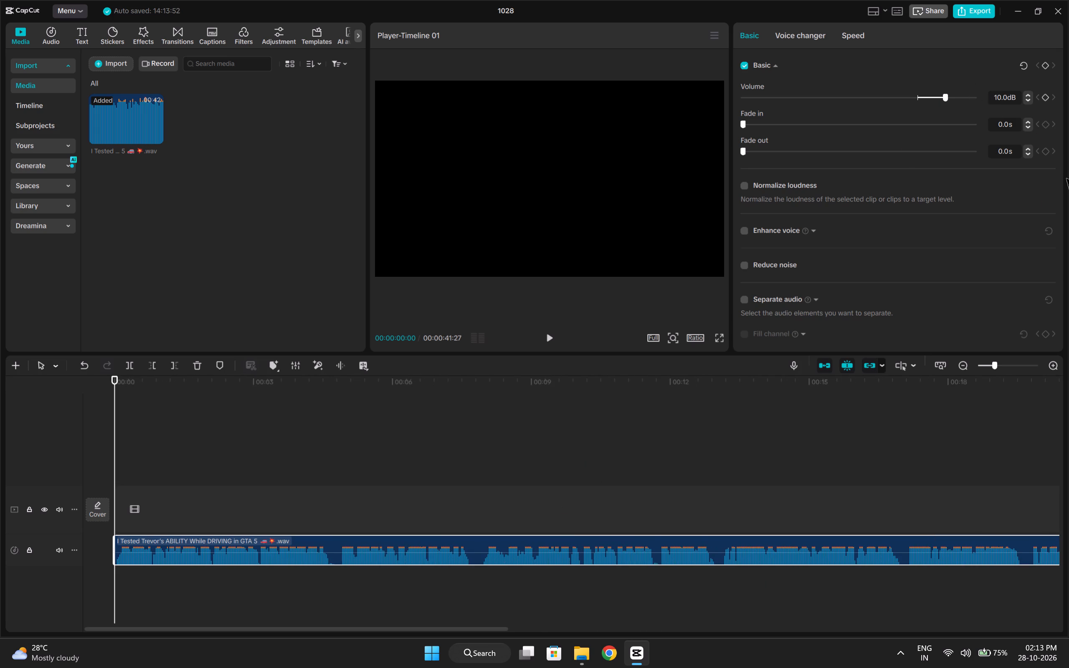
Split the voiceover at the start and end of each of the six silent pauses in its first 20 seconds.
key("b")
left_click(329, 561)
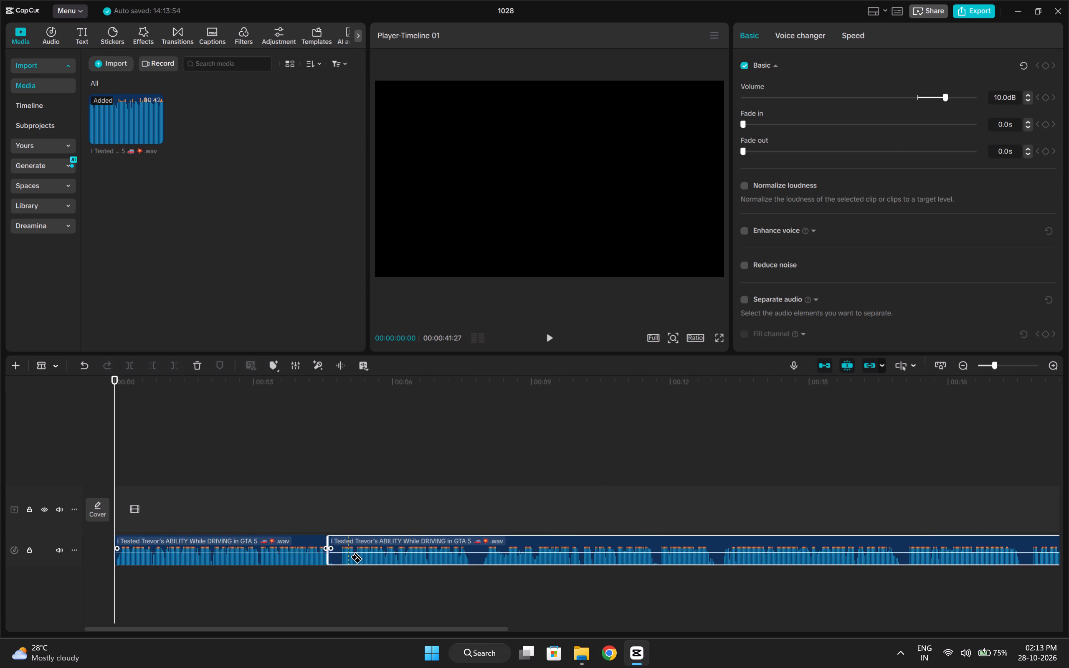
left_click(341, 559)
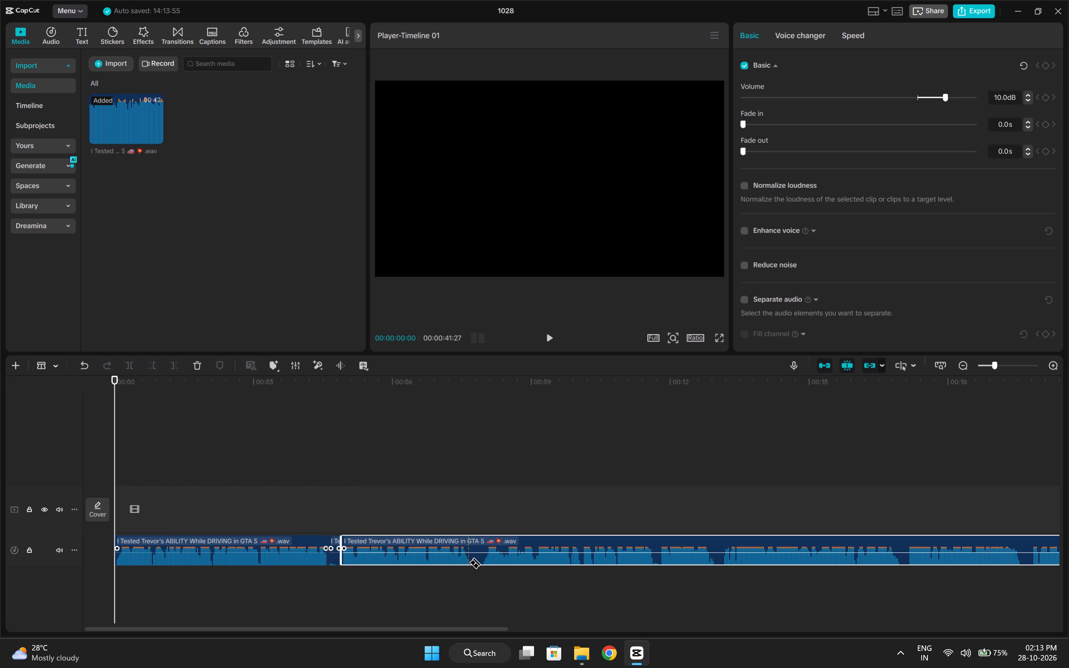
left_click(469, 562)
left_click(486, 562)
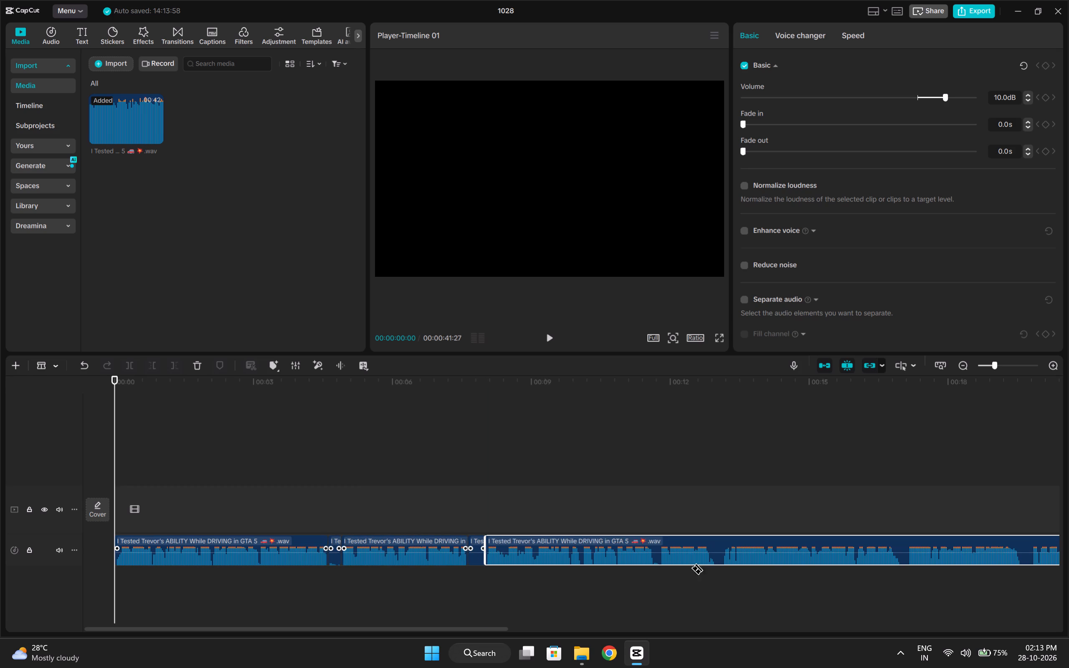
left_click(652, 559)
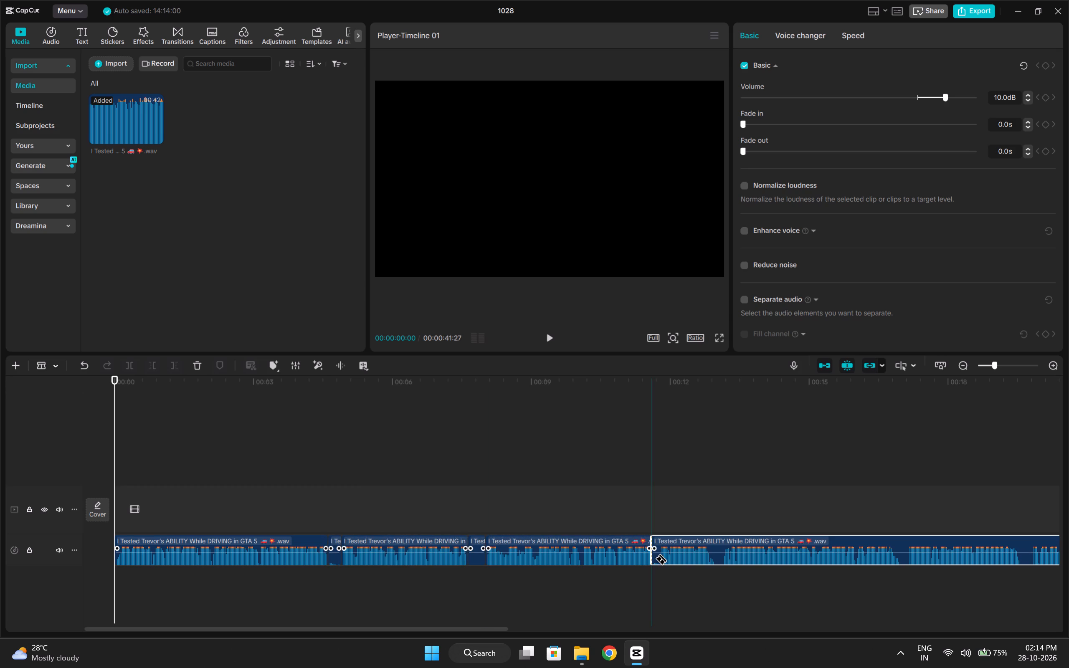
left_click(661, 557)
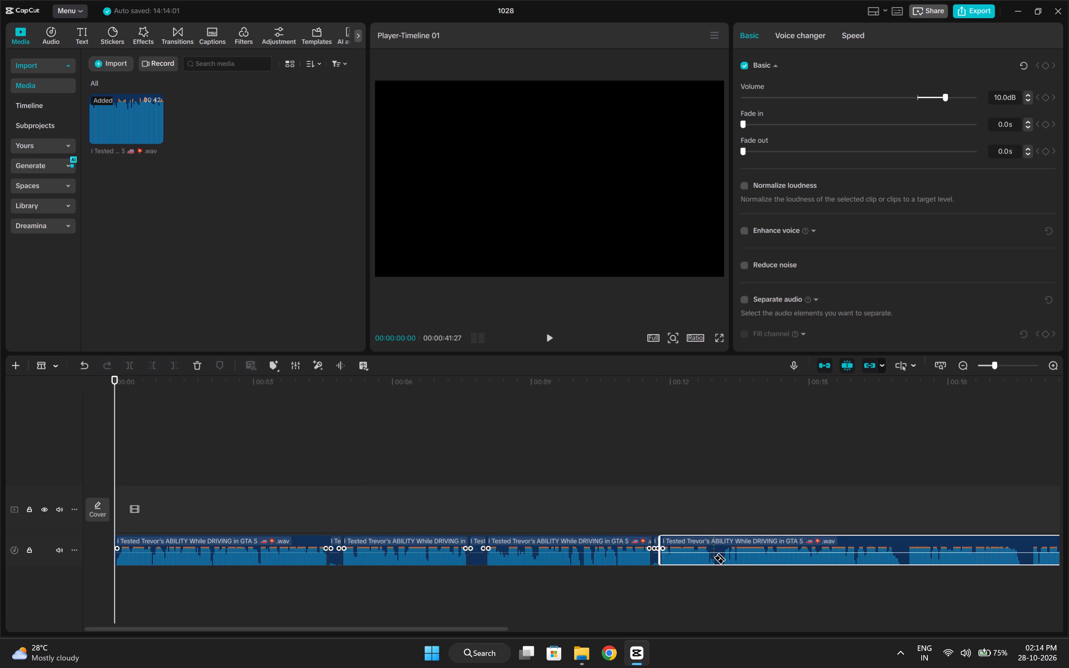
left_click(711, 558)
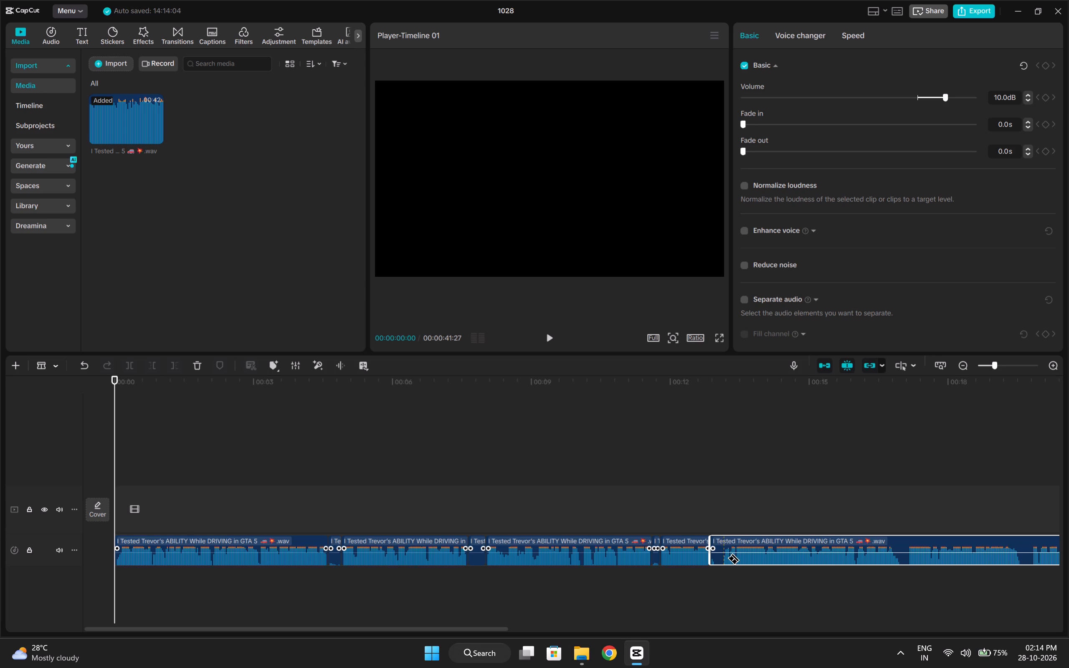
left_click(724, 558)
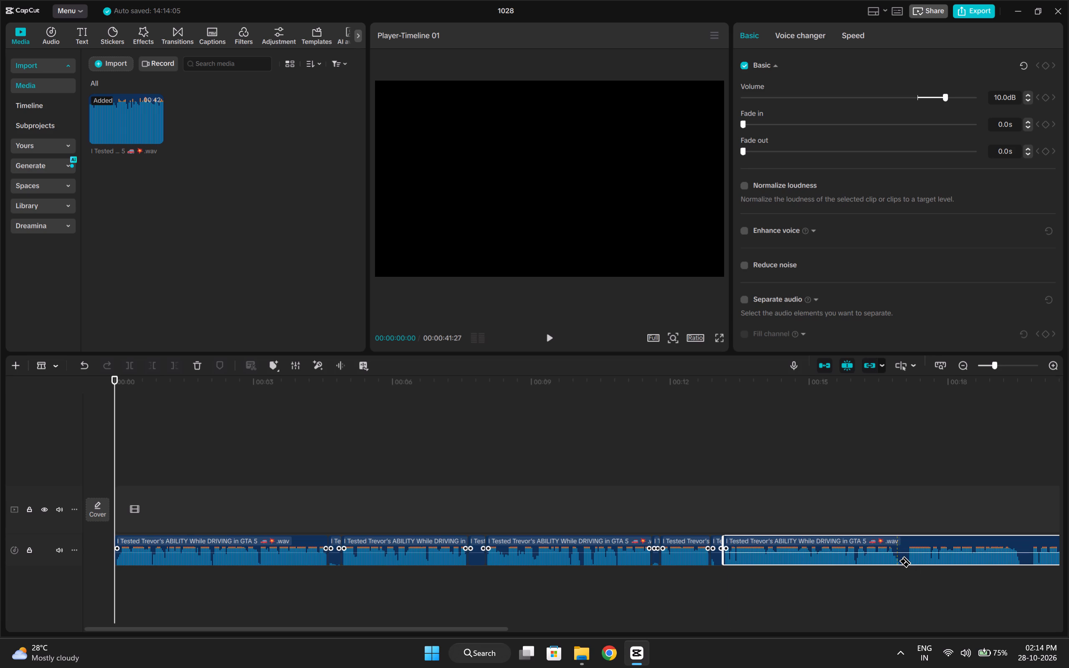
left_click(898, 562)
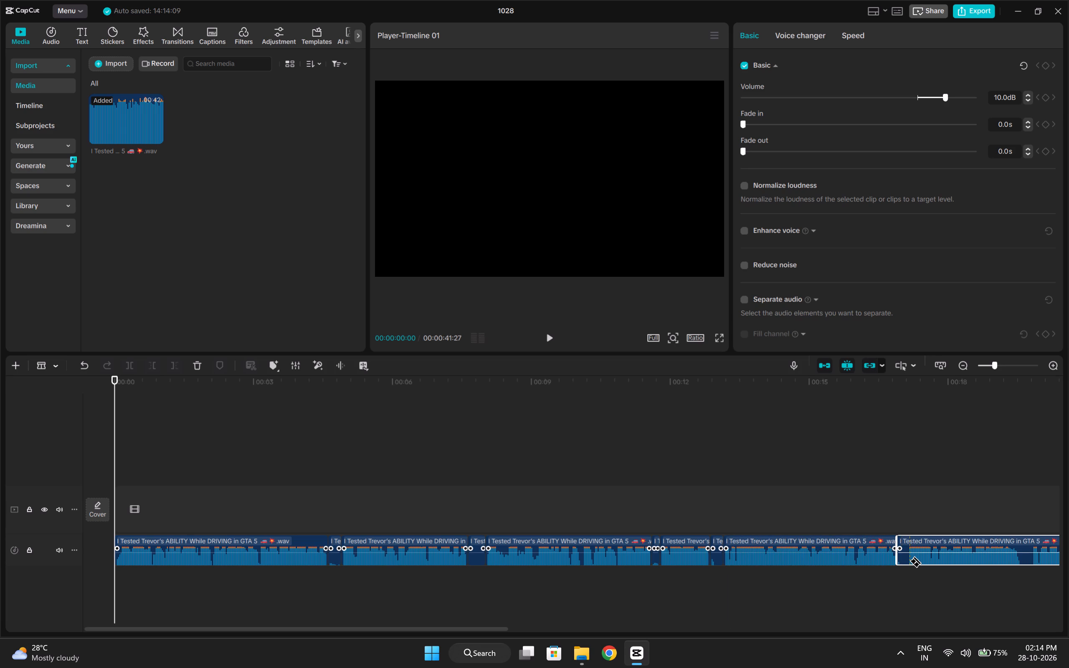
left_click(909, 561)
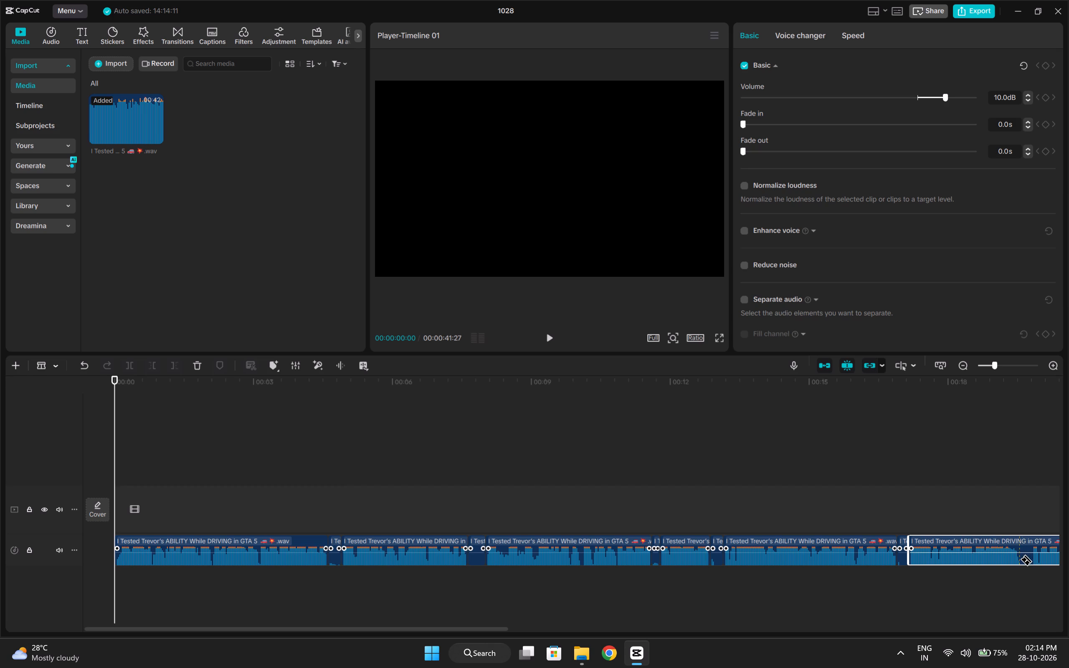
left_click(1020, 559)
left_click(1034, 559)
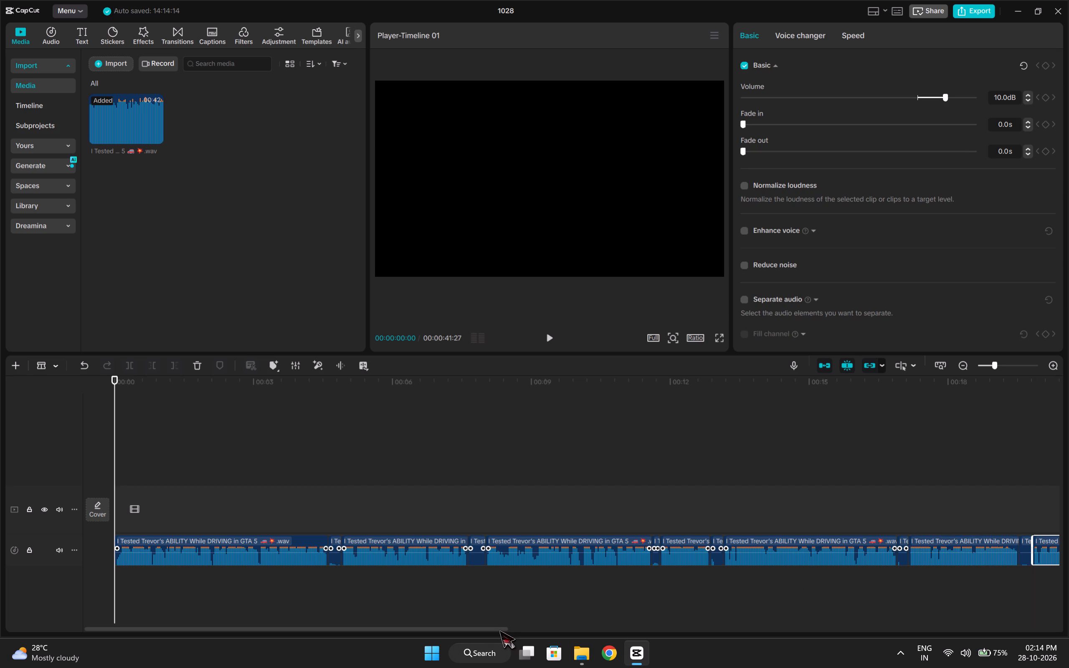
Split the voiceover at both ends of each of the seven silent pauses between about 21 and 33 seconds.
left_click_drag(499, 630, 773, 631)
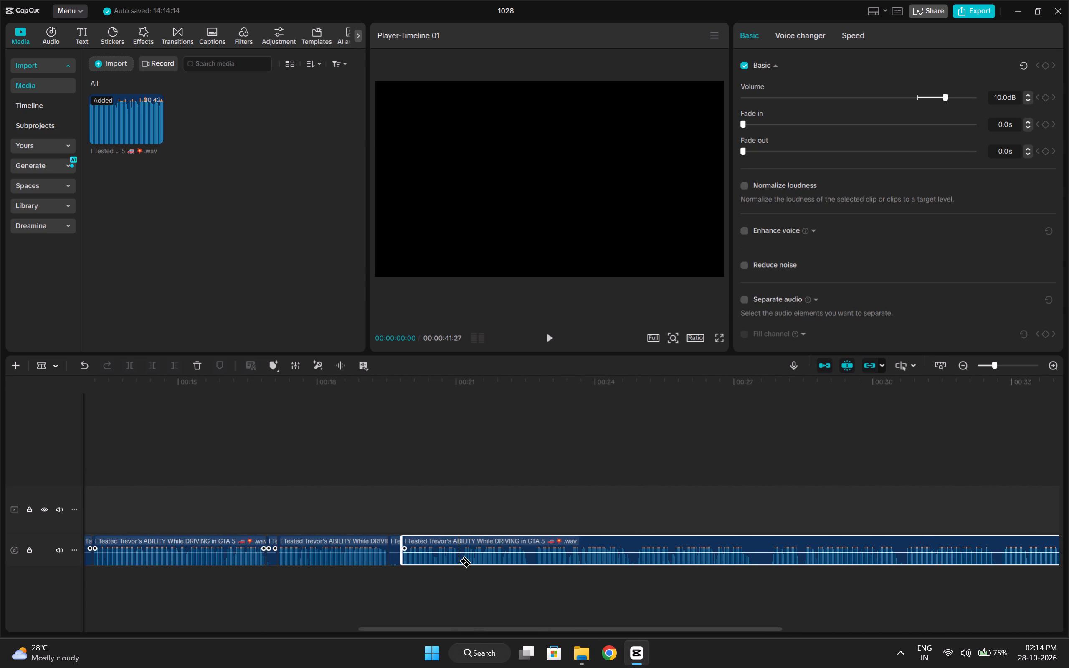
left_click(456, 561)
left_click(464, 560)
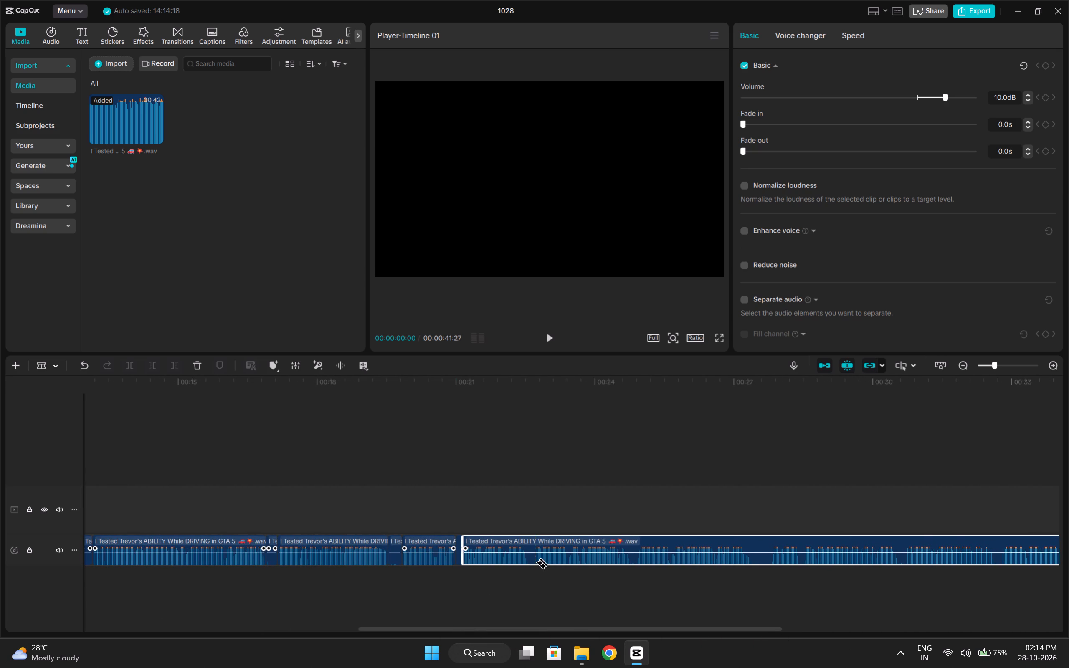
left_click(527, 565)
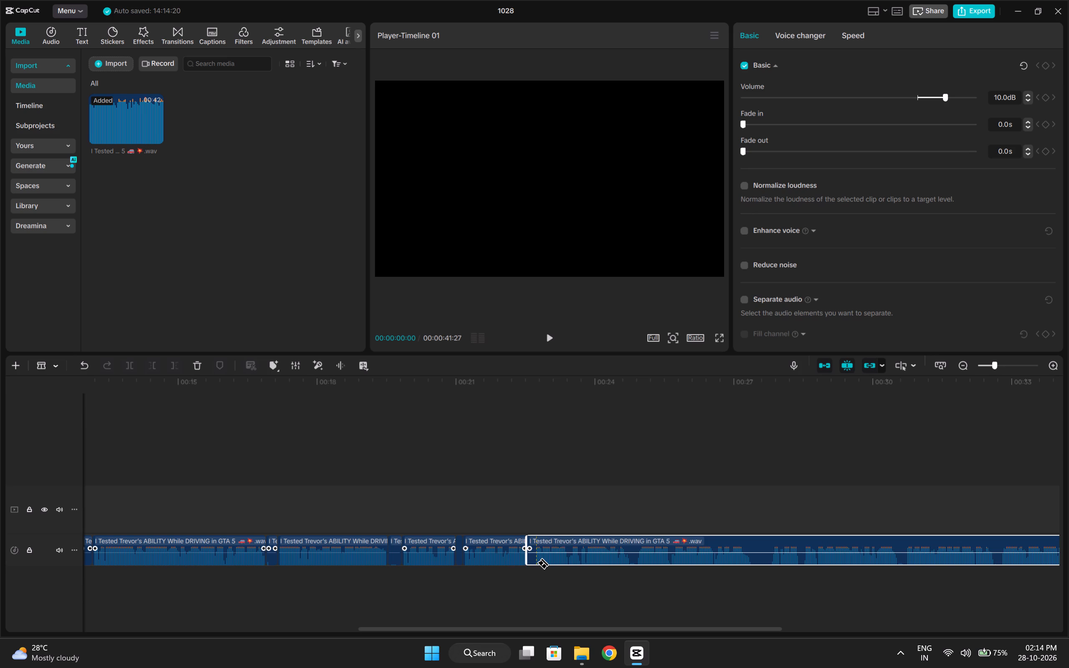
left_click(537, 562)
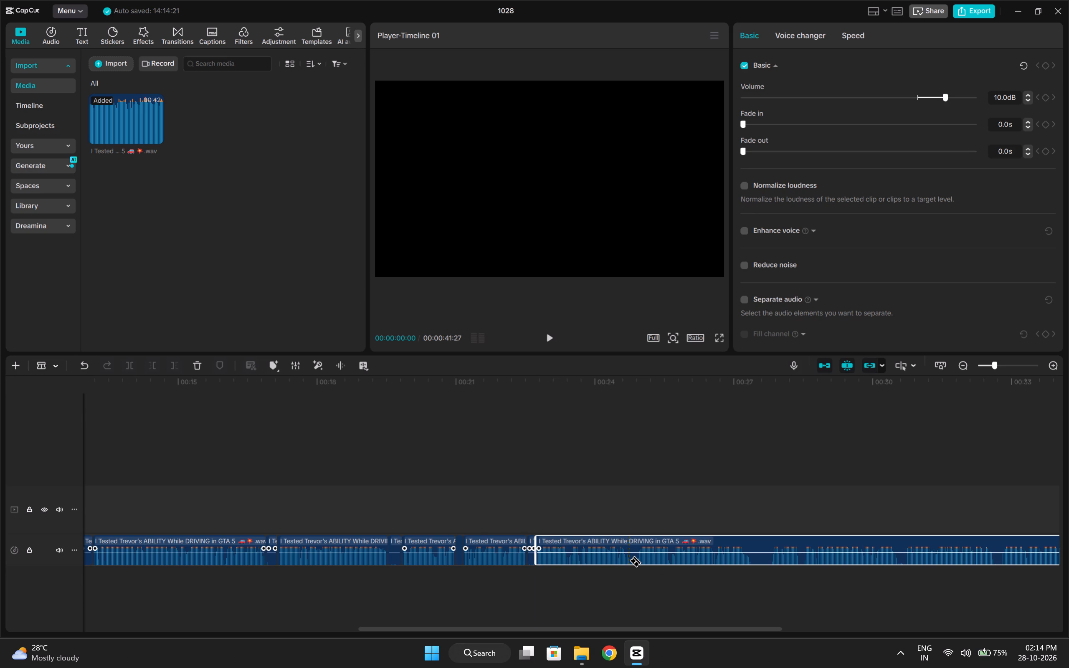
left_click(629, 560)
left_click(638, 561)
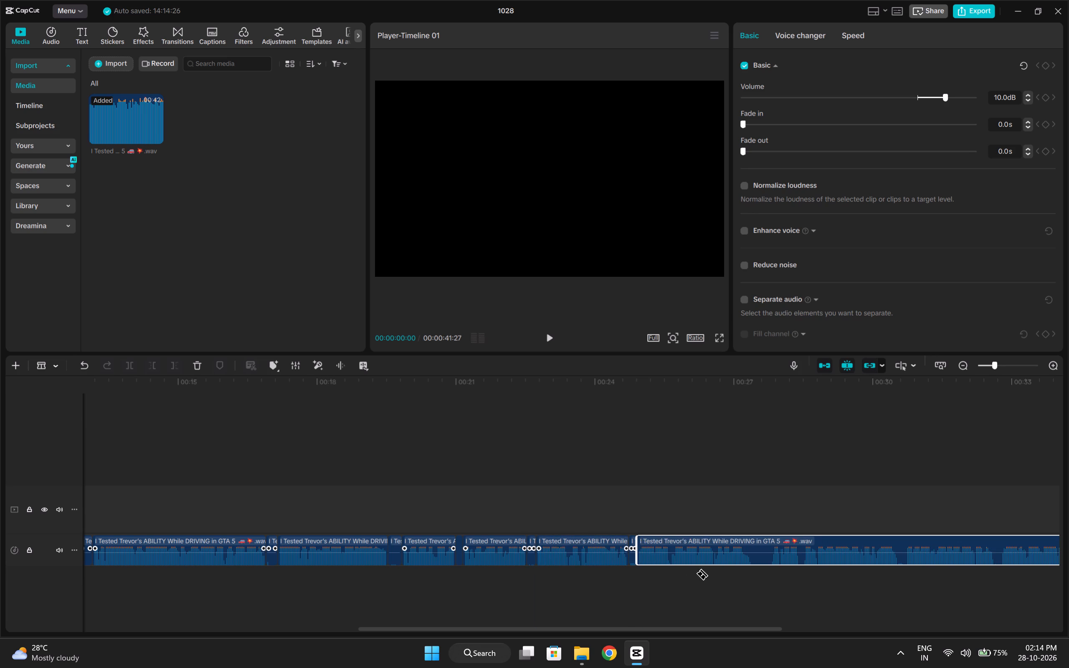
left_click(748, 560)
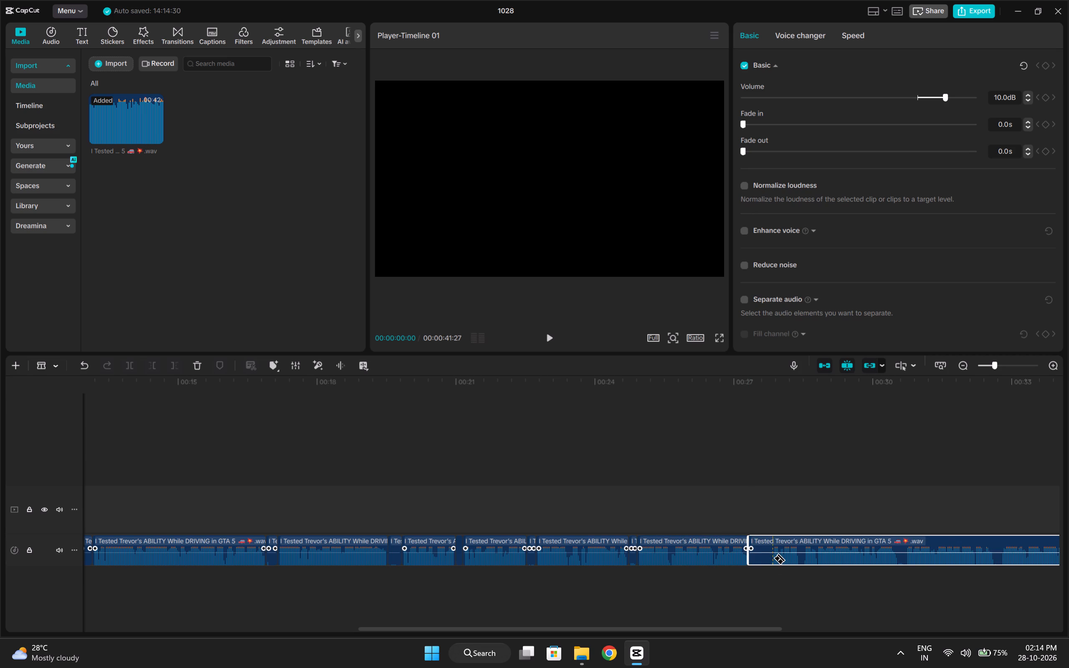
left_click(773, 558)
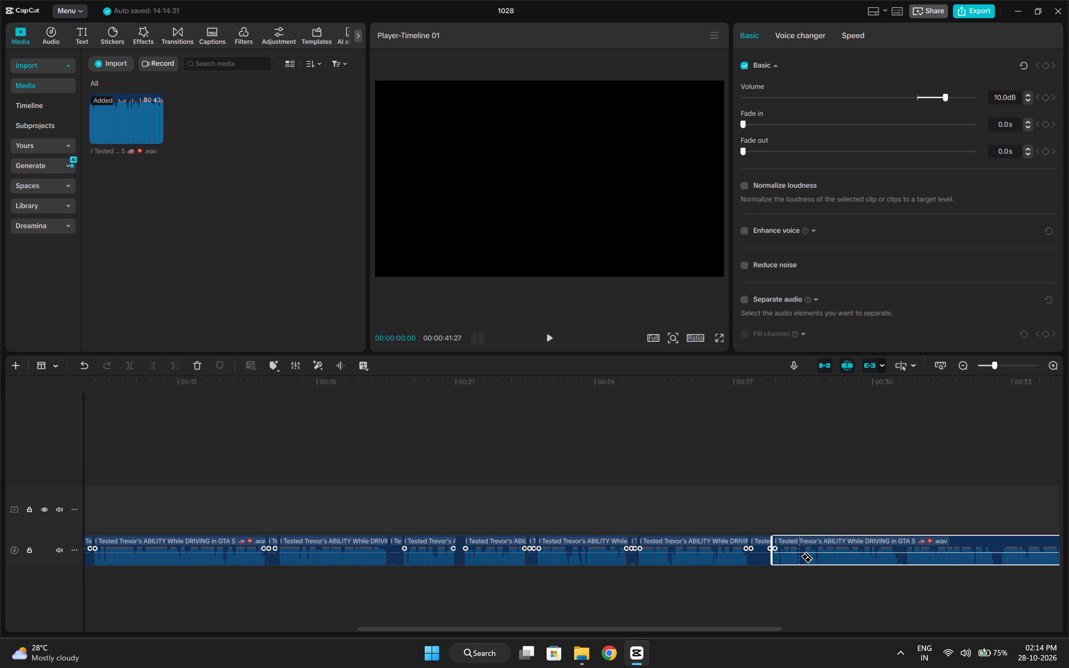
left_click(798, 560)
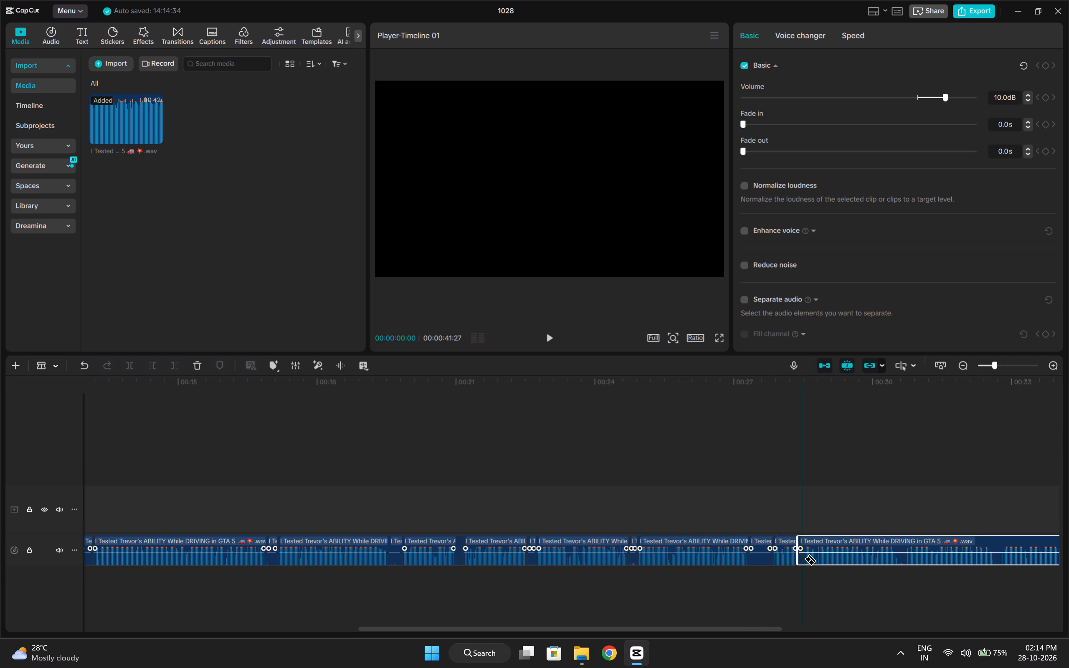
left_click(804, 559)
left_click(897, 560)
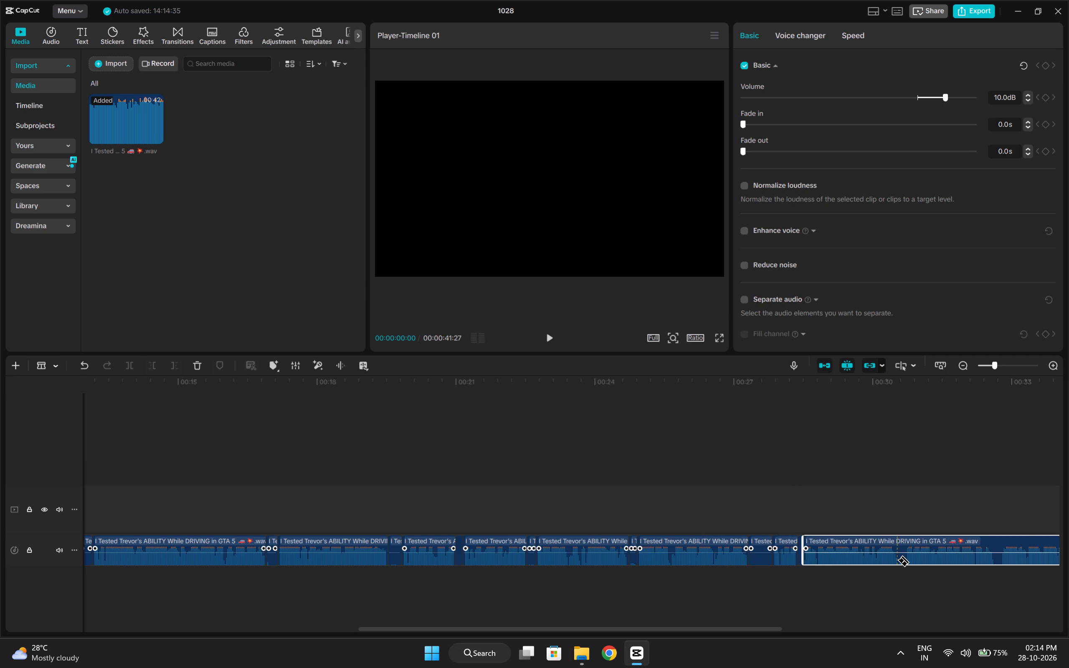
left_click(907, 557)
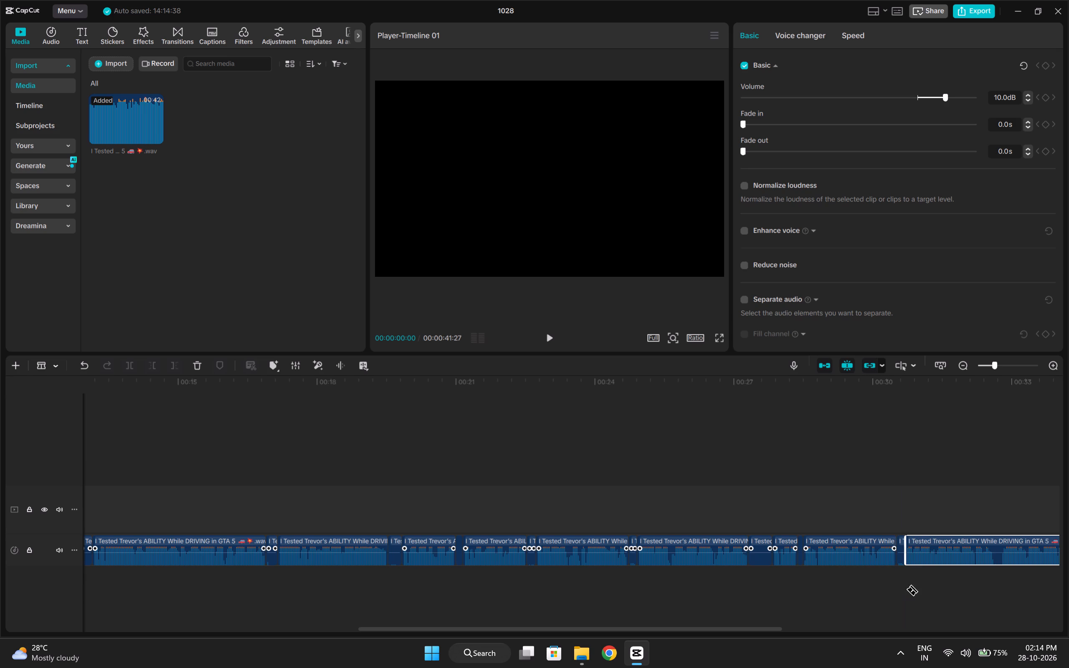
left_click(993, 562)
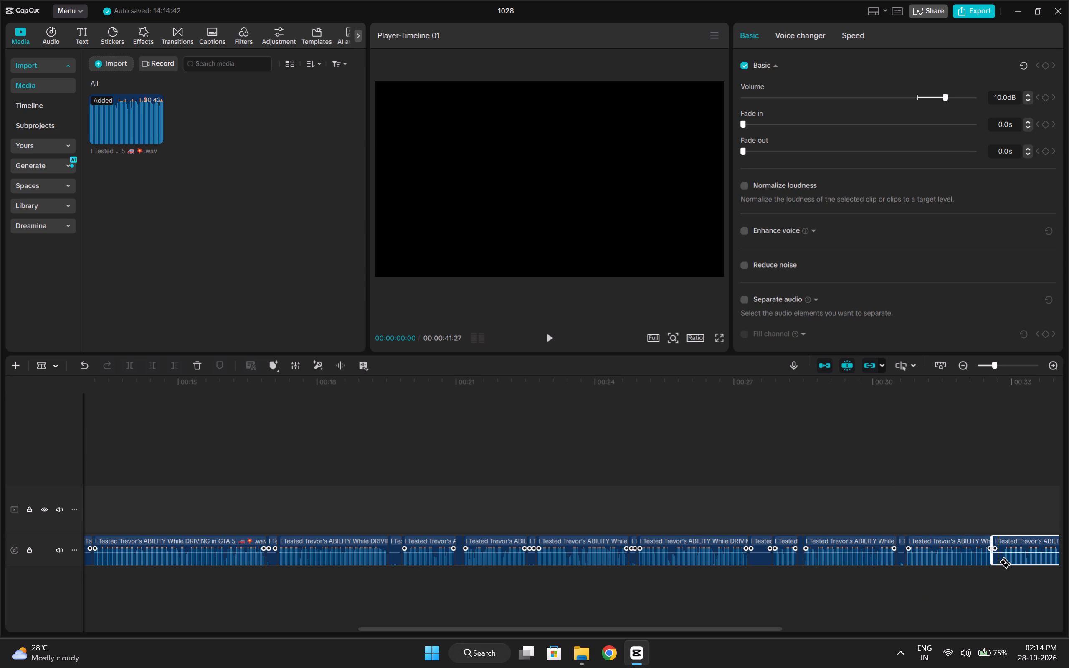
left_click(1002, 560)
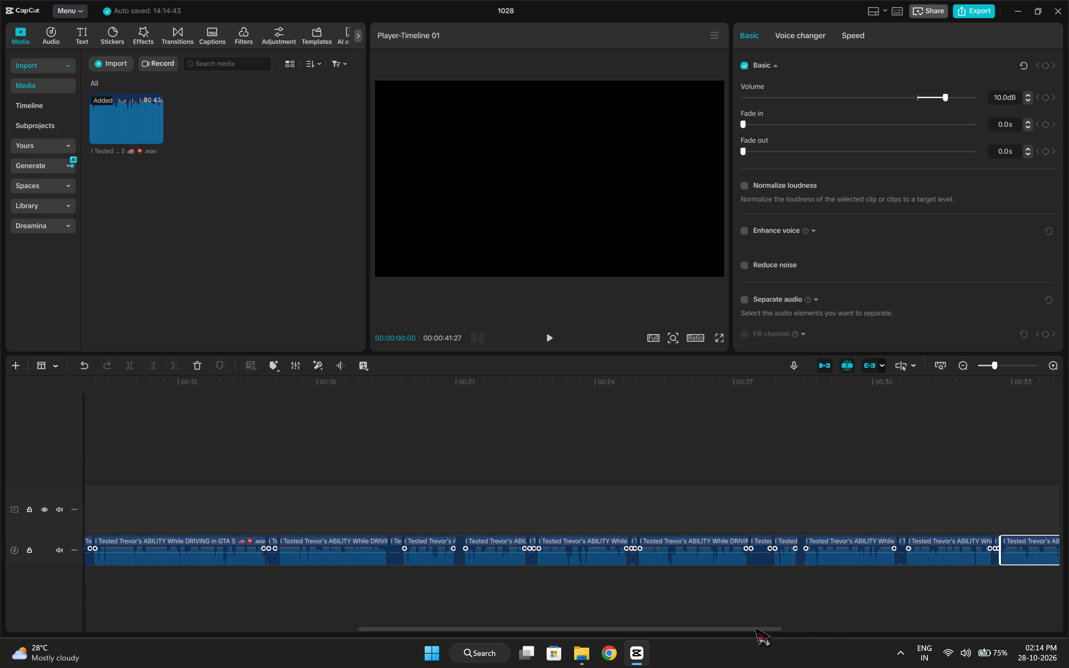
Split the voiceover around the three remaining silent pauses, between about 36 and 40 seconds.
left_click_drag(754, 627, 941, 633)
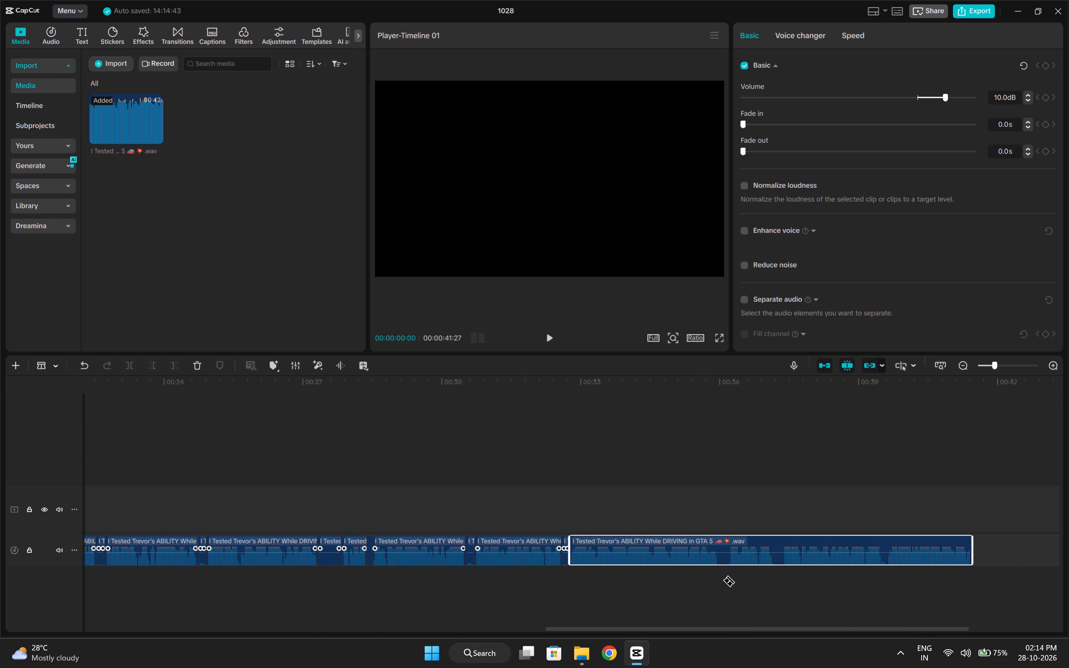
left_click(717, 559)
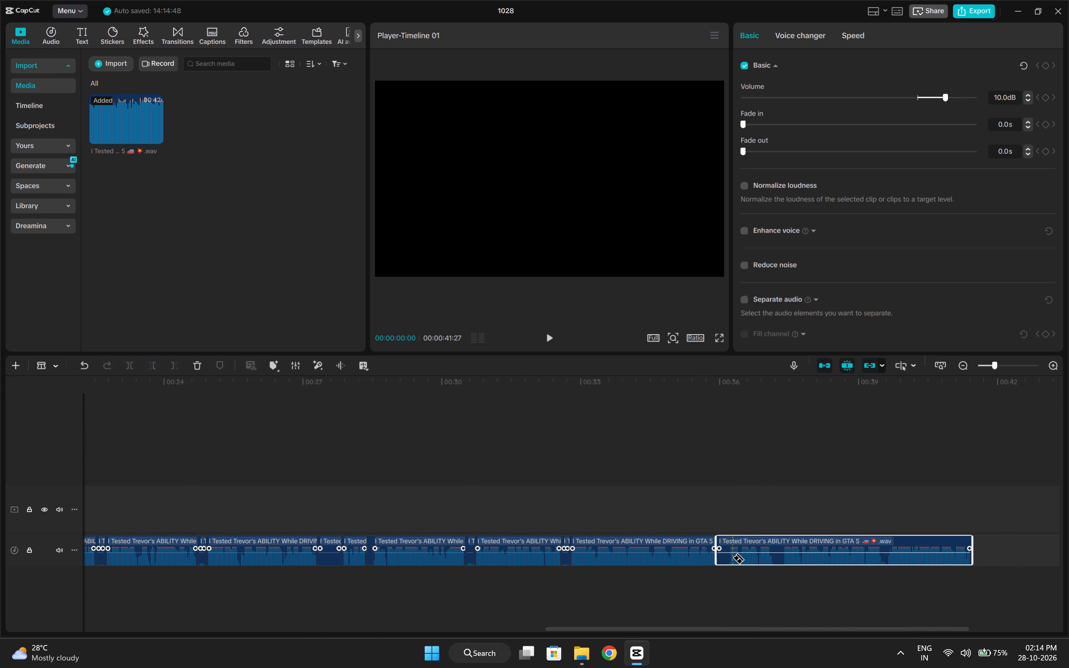
left_click(730, 559)
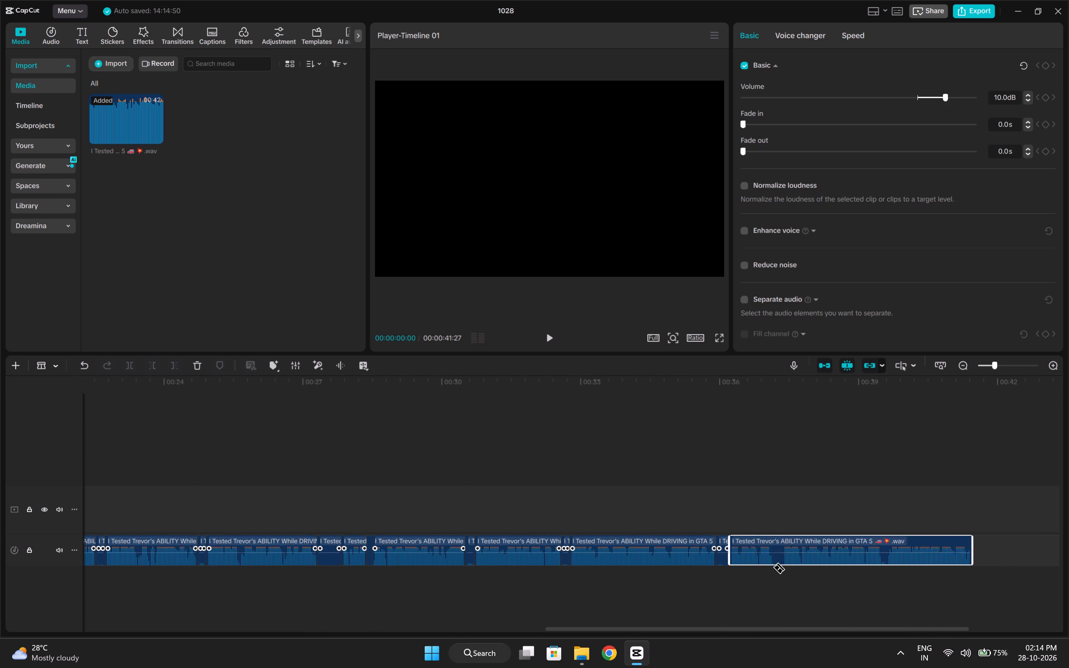
left_click(771, 564)
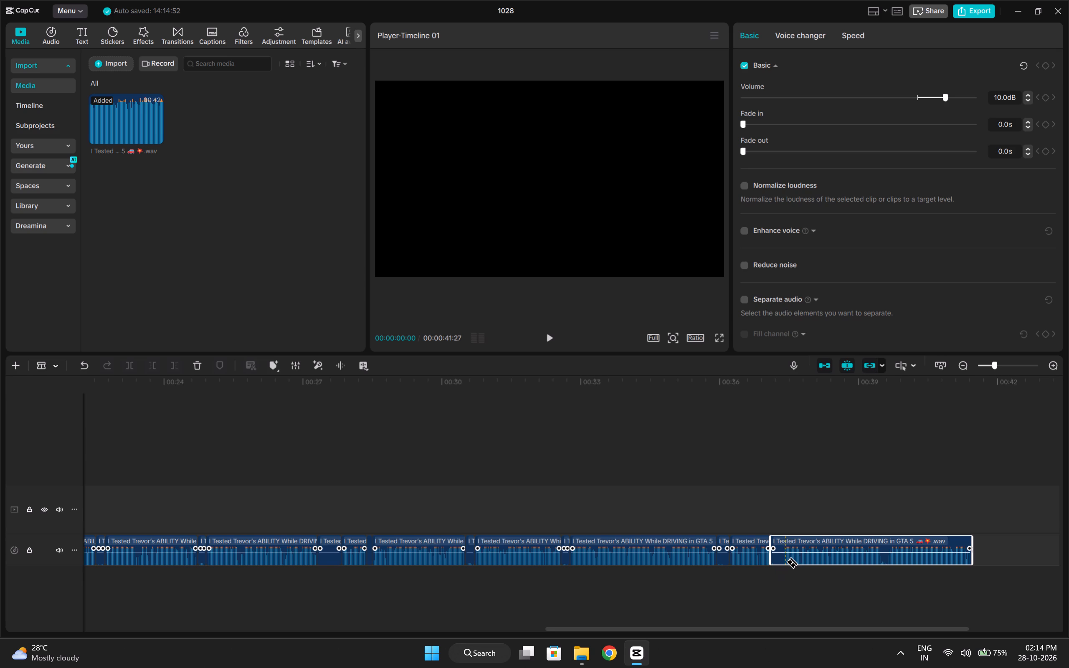
left_click(784, 555)
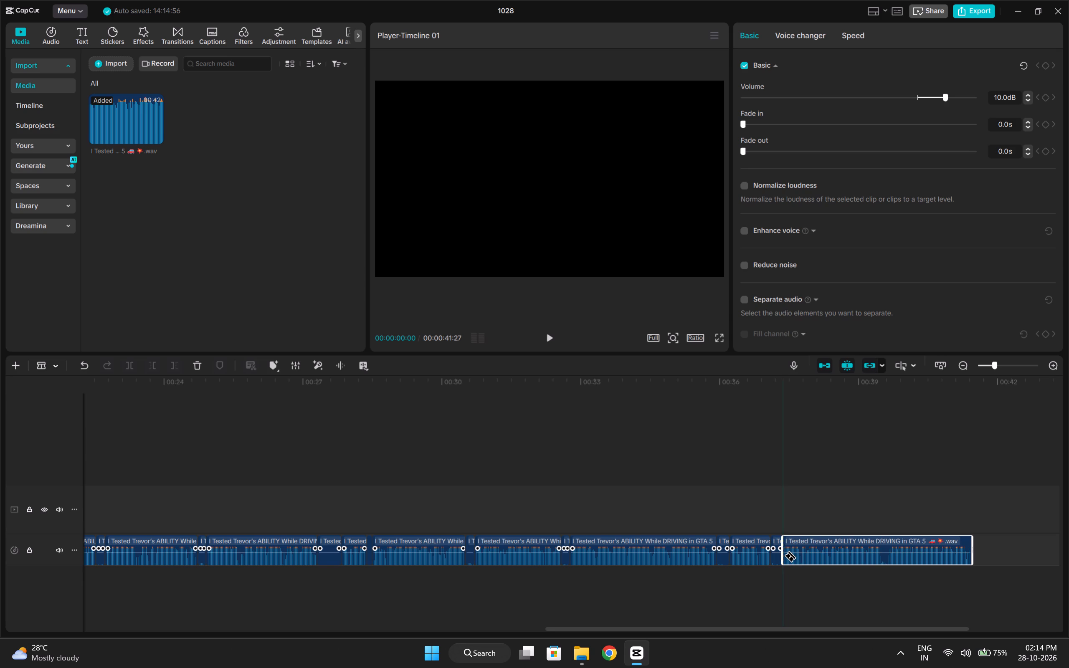
left_click(880, 560)
left_click(889, 560)
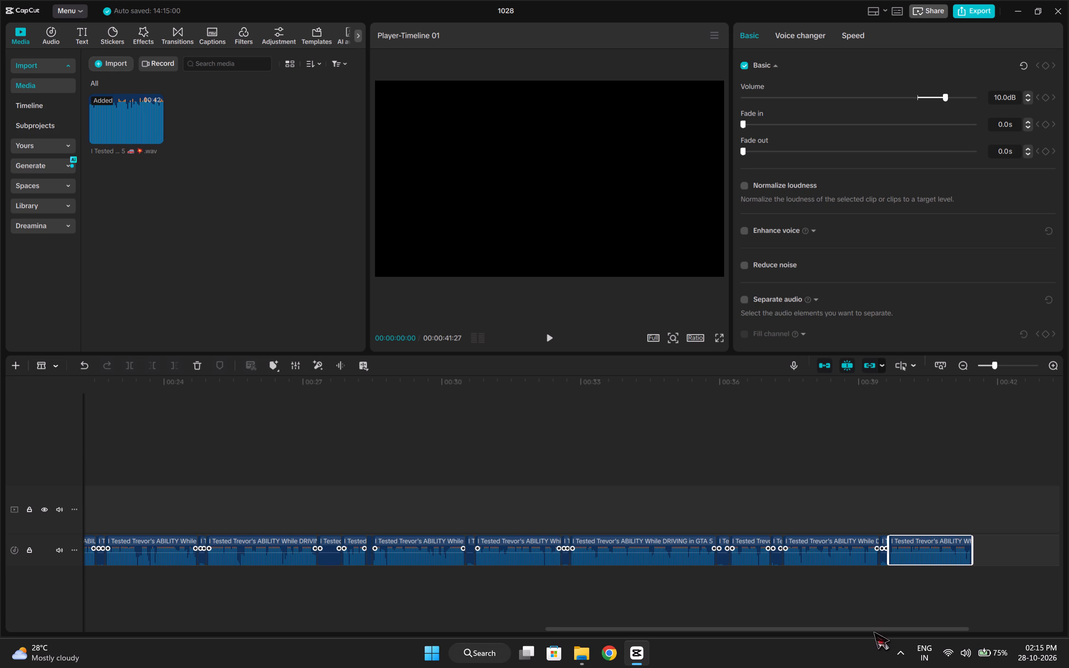
Delete the six separated silent pieces in the first 20 seconds of the voiceover.
left_click_drag(873, 631, 226, 666)
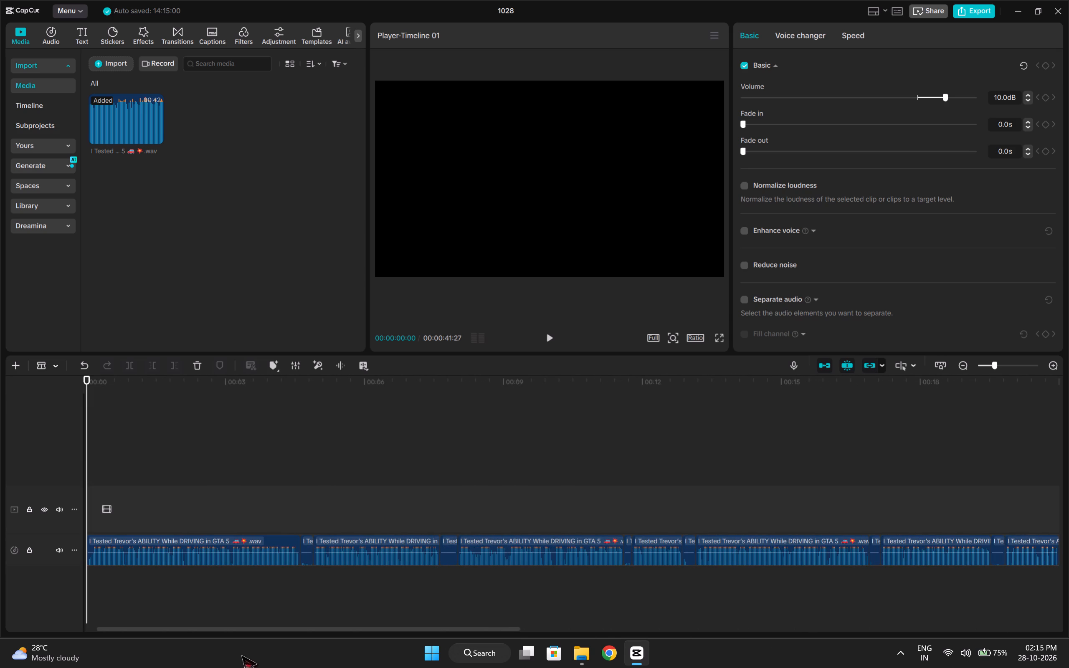
key("a")
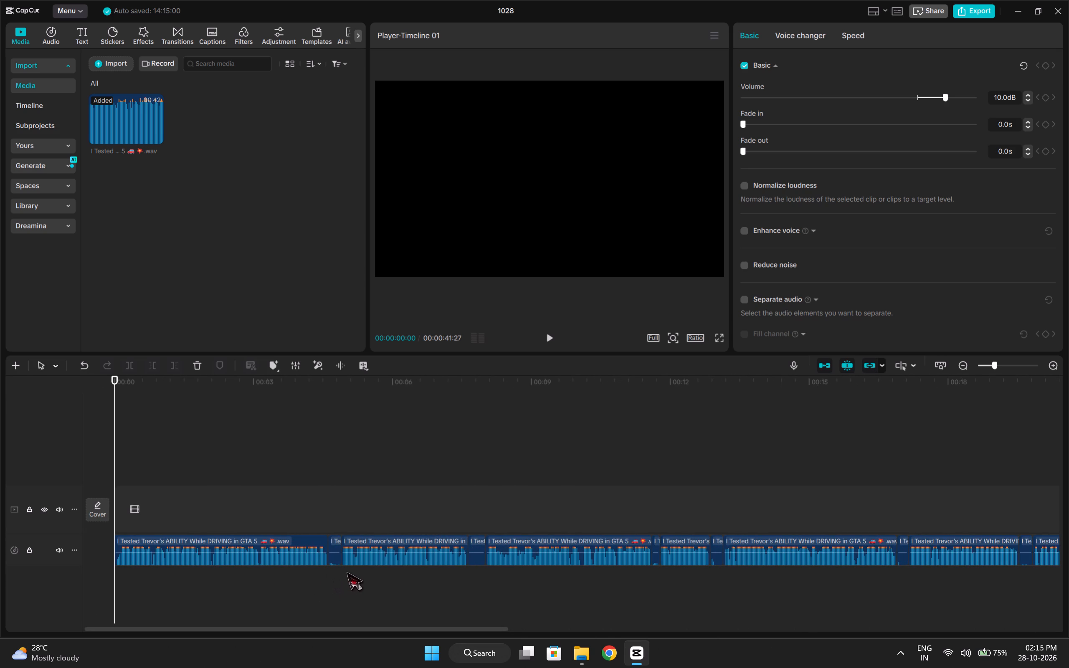
left_click(338, 561)
key("Delete")
left_click(478, 562)
key("Delete")
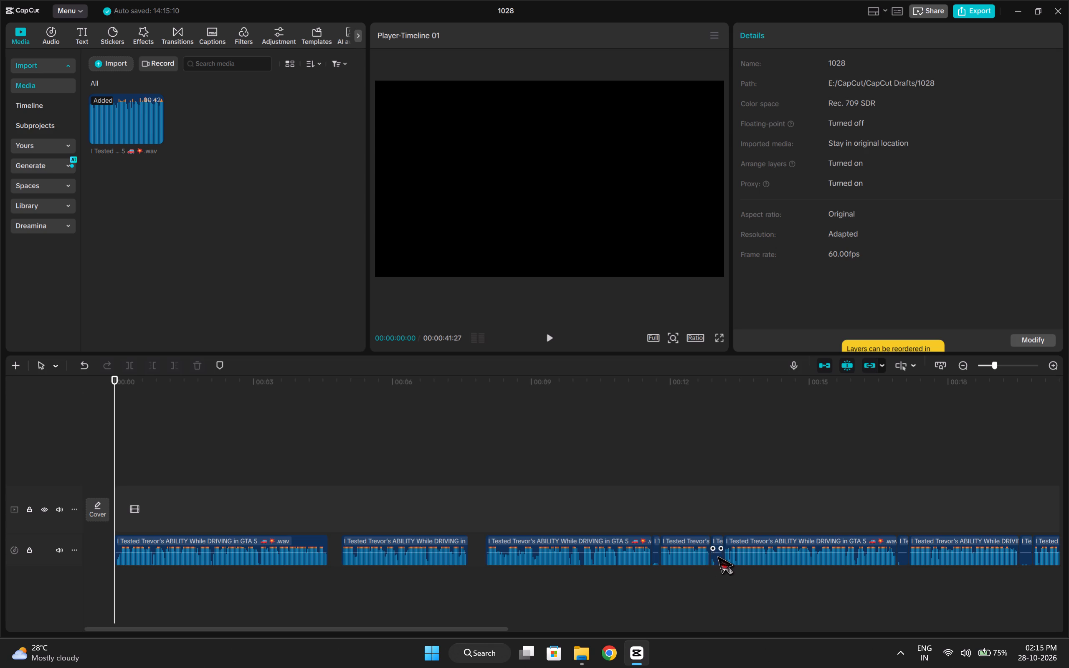
left_click(717, 556)
key("Delete")
left_click(658, 555)
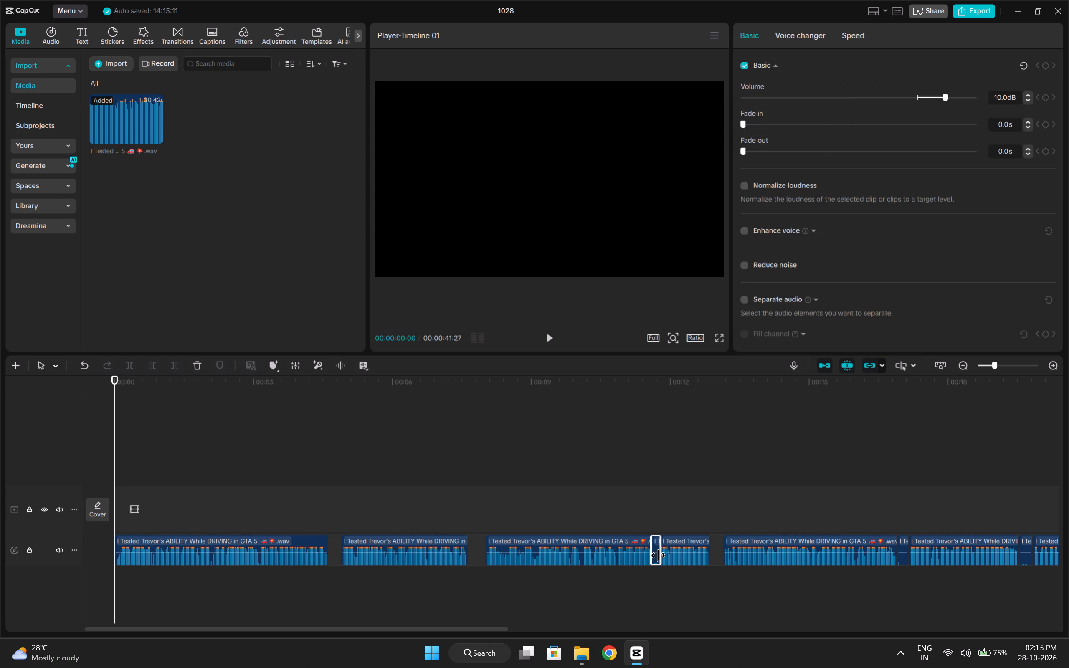
key("Delete")
left_click(900, 556)
key("Delete")
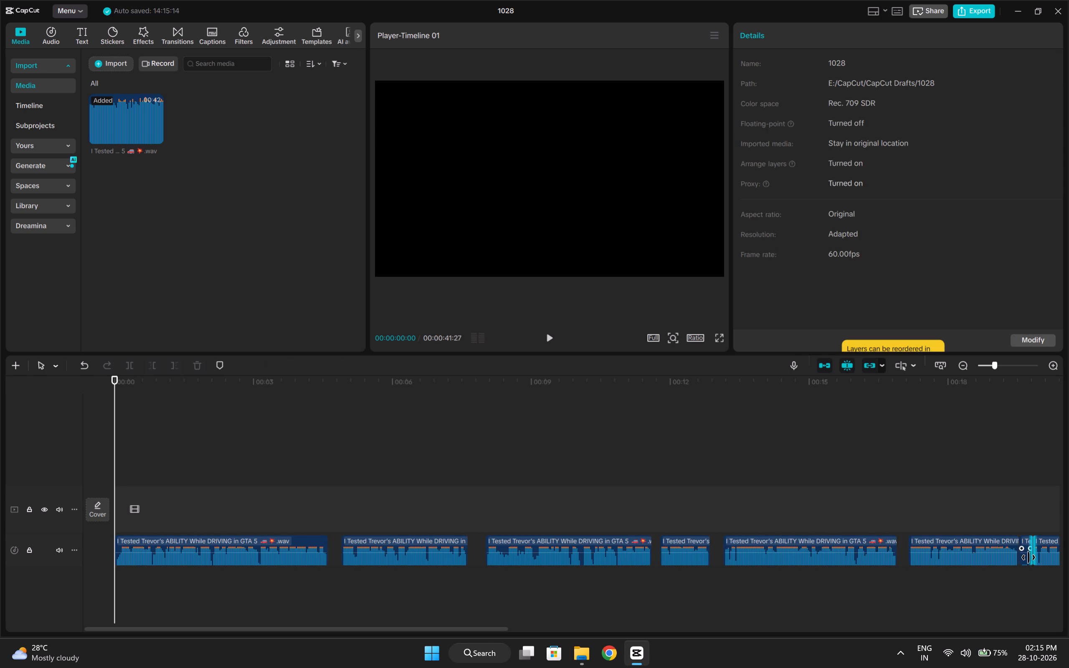
left_click(1028, 557)
key("Delete")
Delete the seven separated silent pieces of the voiceover between about 21 and 33 seconds.
left_click_drag(467, 628, 470, 628)
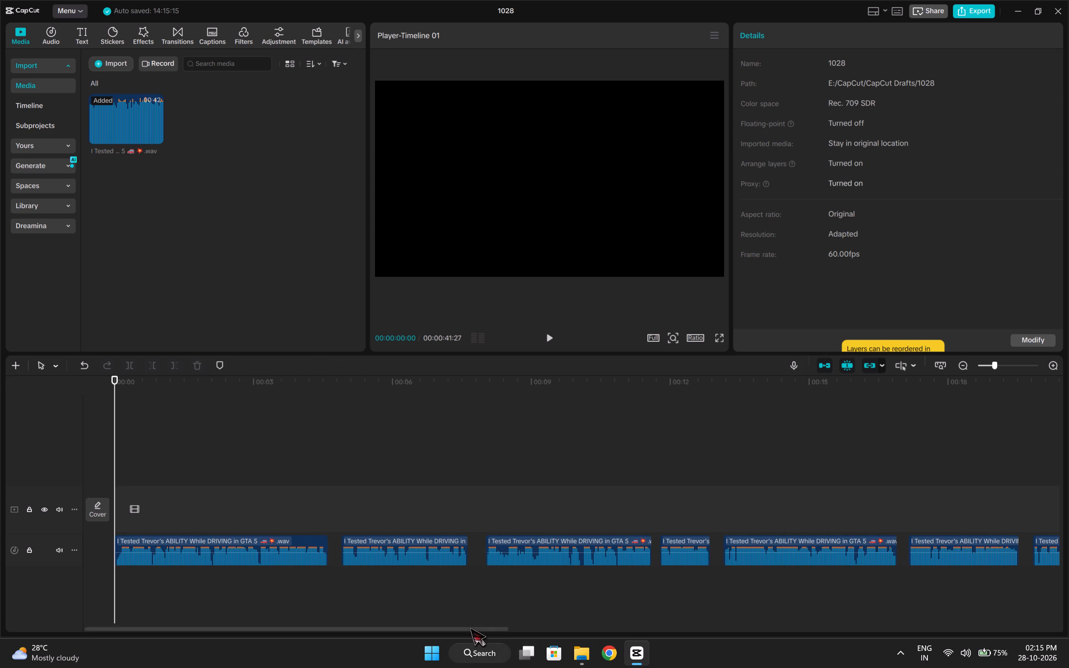
left_click_drag(470, 628, 750, 616)
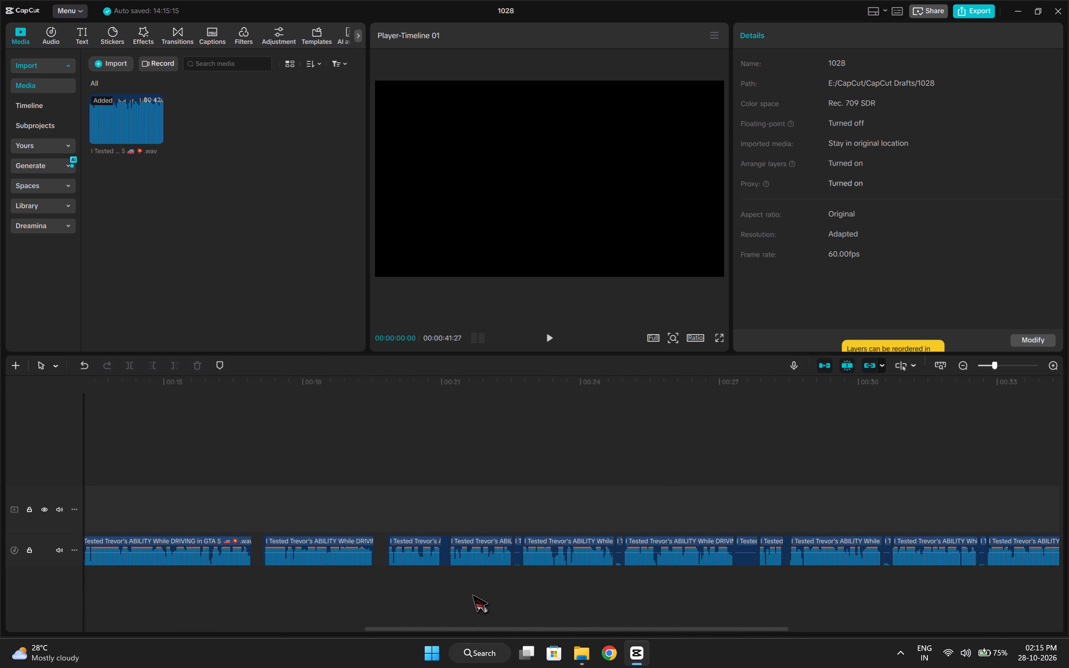
left_click(437, 562)
key("Delete")
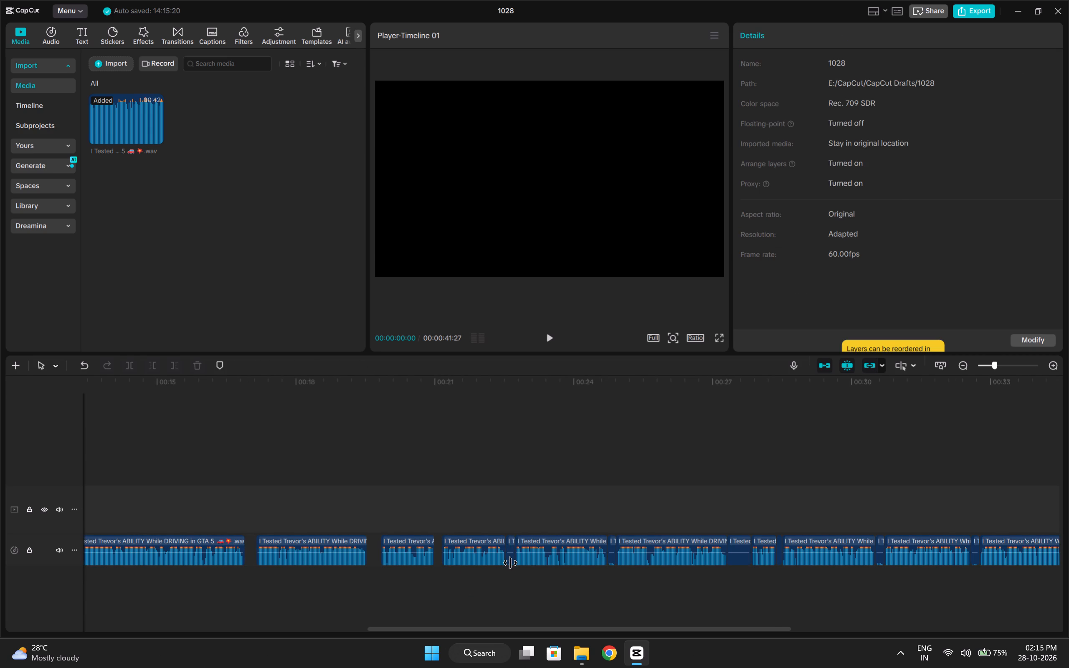
left_click(510, 563)
key("Delete")
left_click(613, 562)
key("Delete")
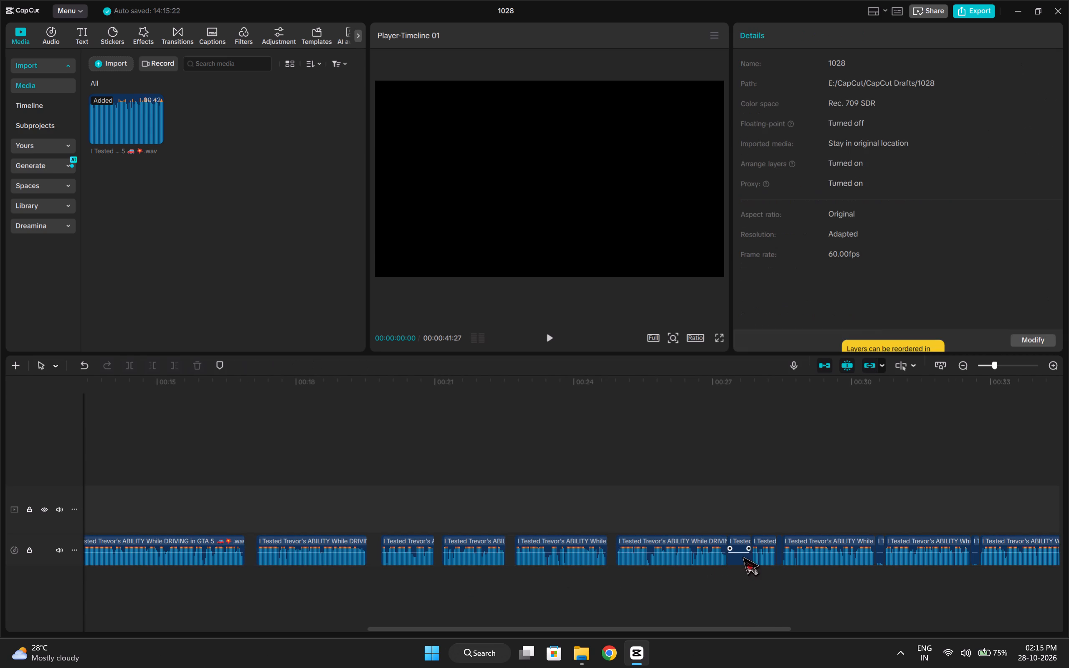
left_click(742, 557)
key("Delete")
left_click(780, 560)
key("Delete")
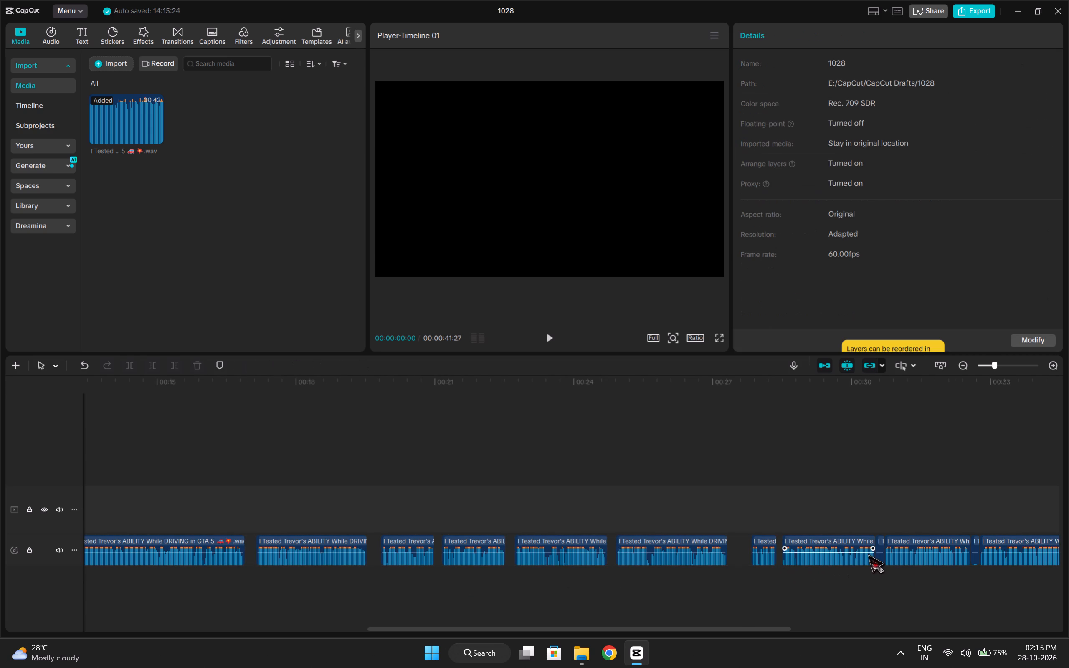
left_click(880, 552)
key("Delete")
left_click(975, 556)
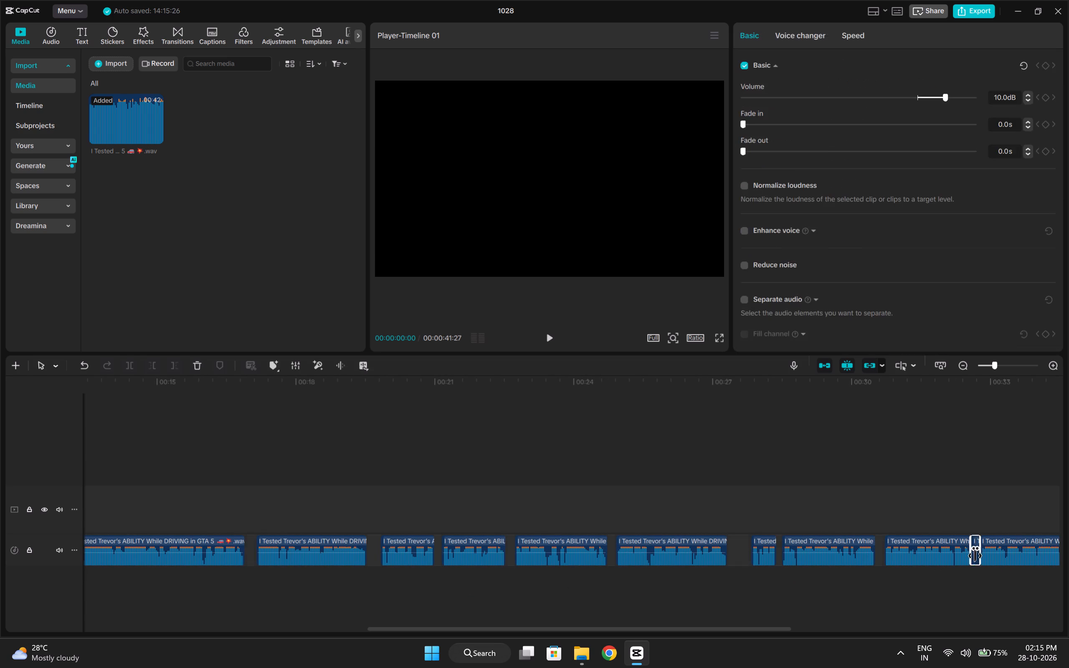
key("Delete")
Delete the three remaining silent pieces of the voiceover between about 36 and 40 seconds.
left_click_drag(766, 630, 888, 623)
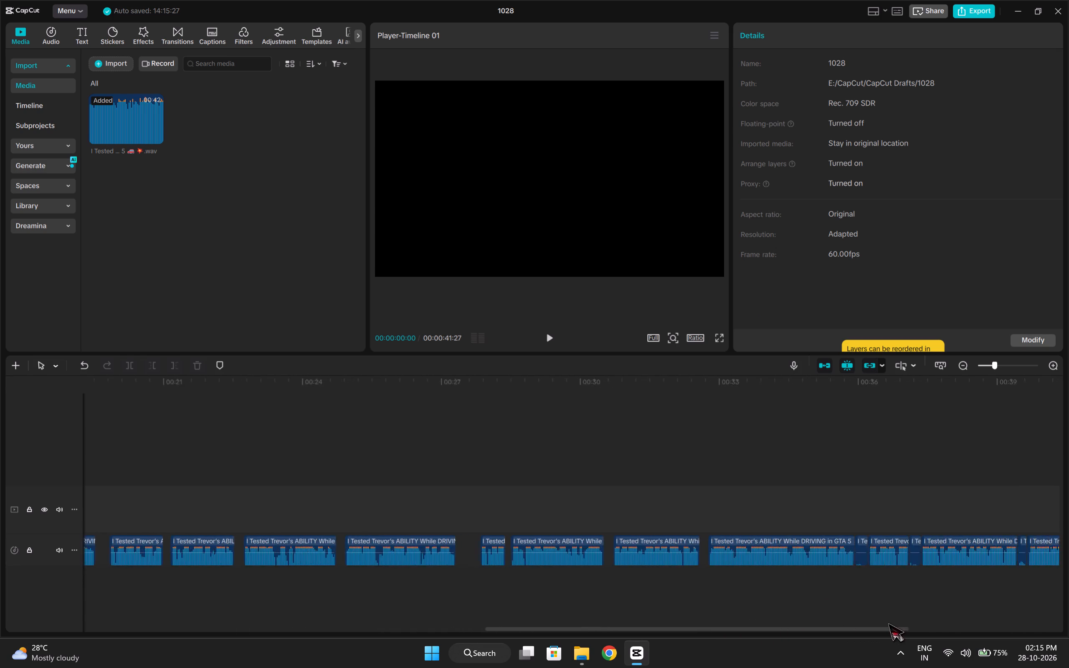
left_click_drag(888, 623, 1004, 625)
left_click(583, 549)
key("Delete")
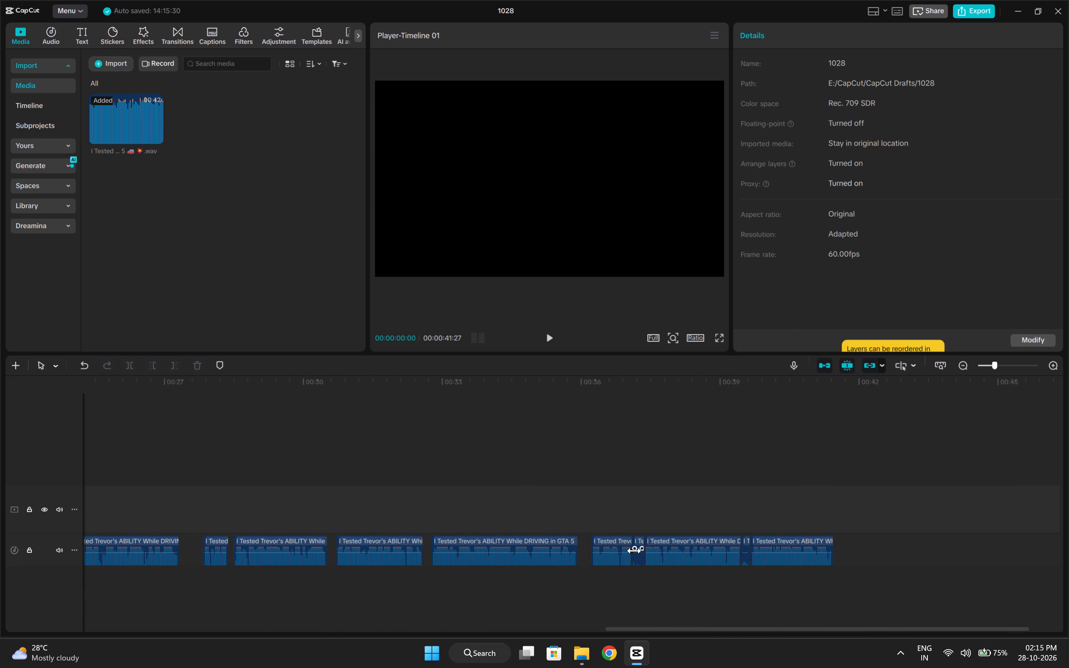
left_click(636, 551)
key("Delete")
left_click(745, 550)
key("Delete")
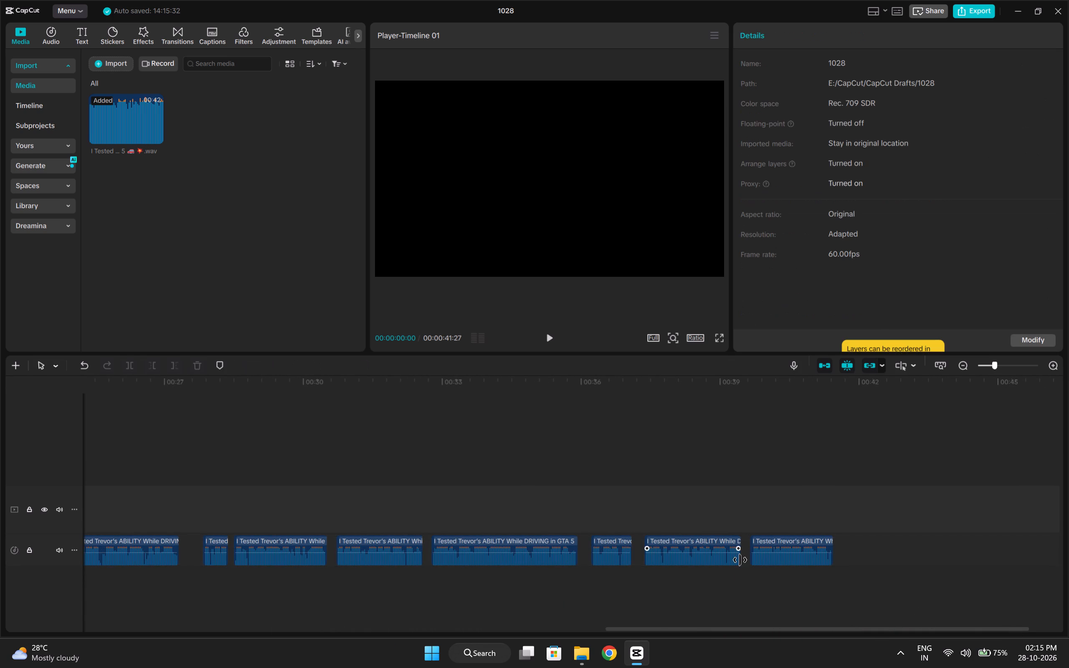
Close all gaps between the voiceover clips on the audio track.
key("ctrl+a")
right_click(585, 548)
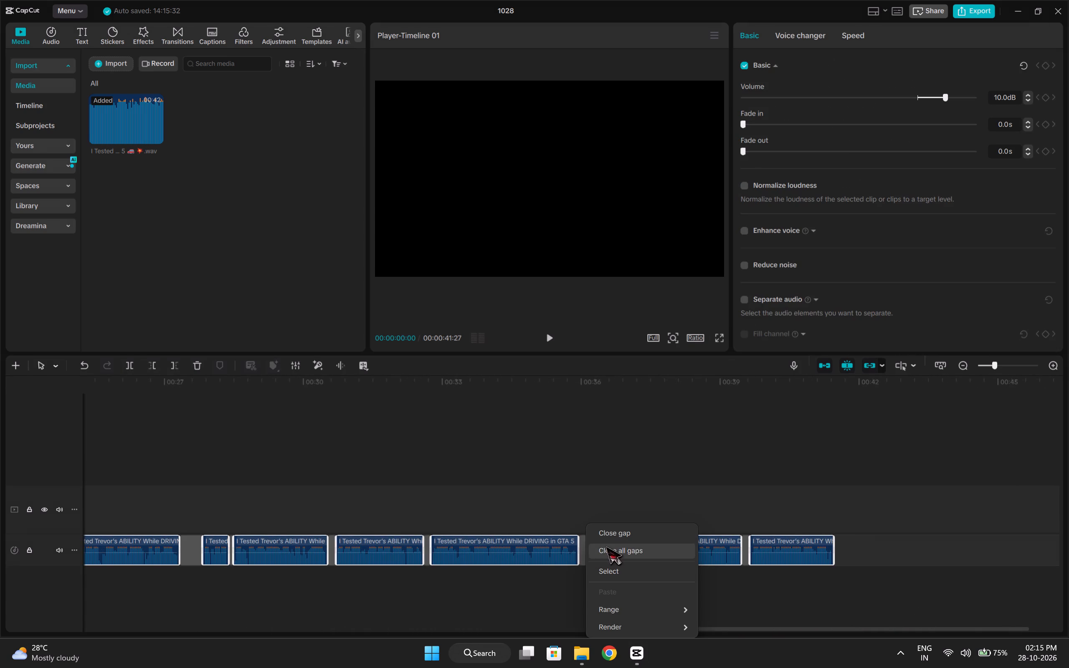
left_click(605, 546)
left_click(593, 590)
Play back the opening seconds of the joined voiceover to check it, and return the playhead to the start.
left_click(673, 633)
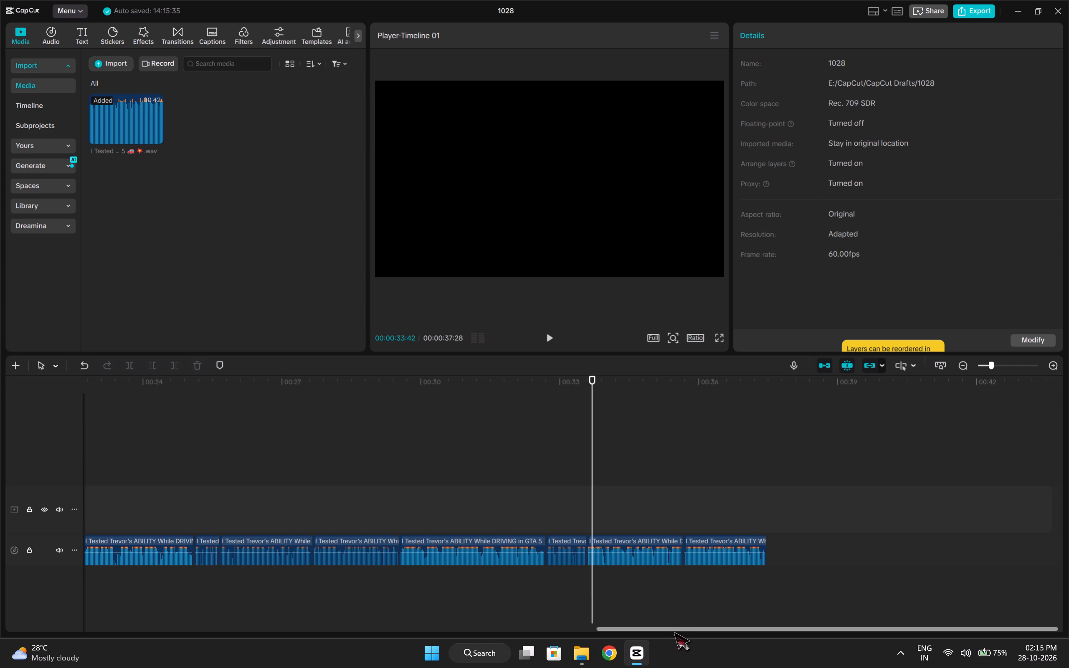
left_click_drag(676, 630, 41, 661)
scroll(259, 596, "down", 2, "ctrl")
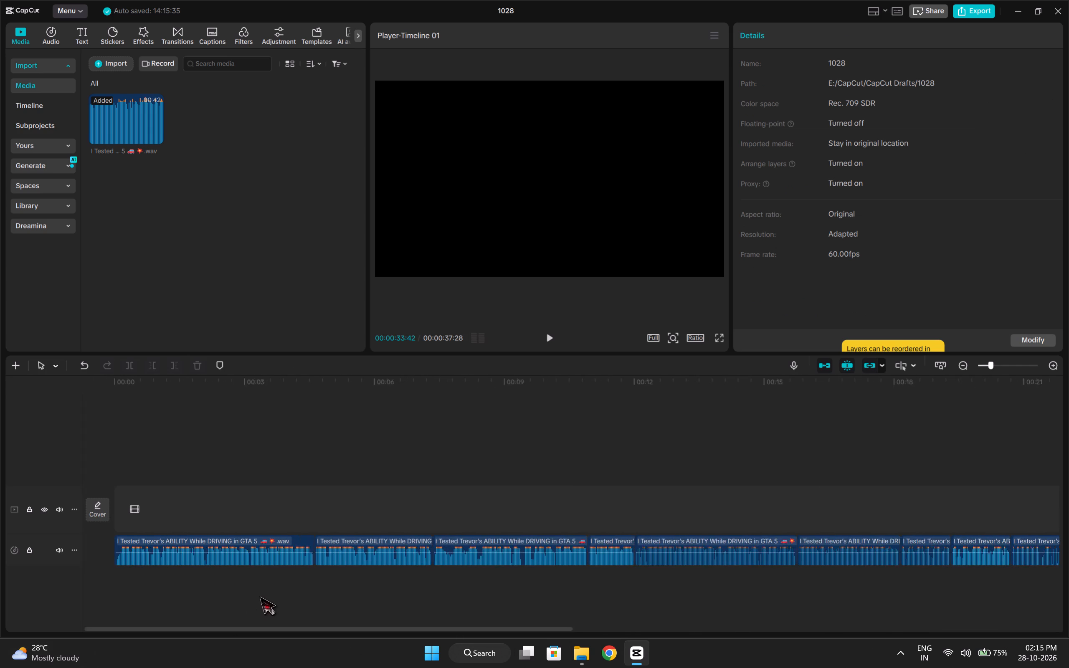
scroll(259, 596, "down", 6, "ctrl")
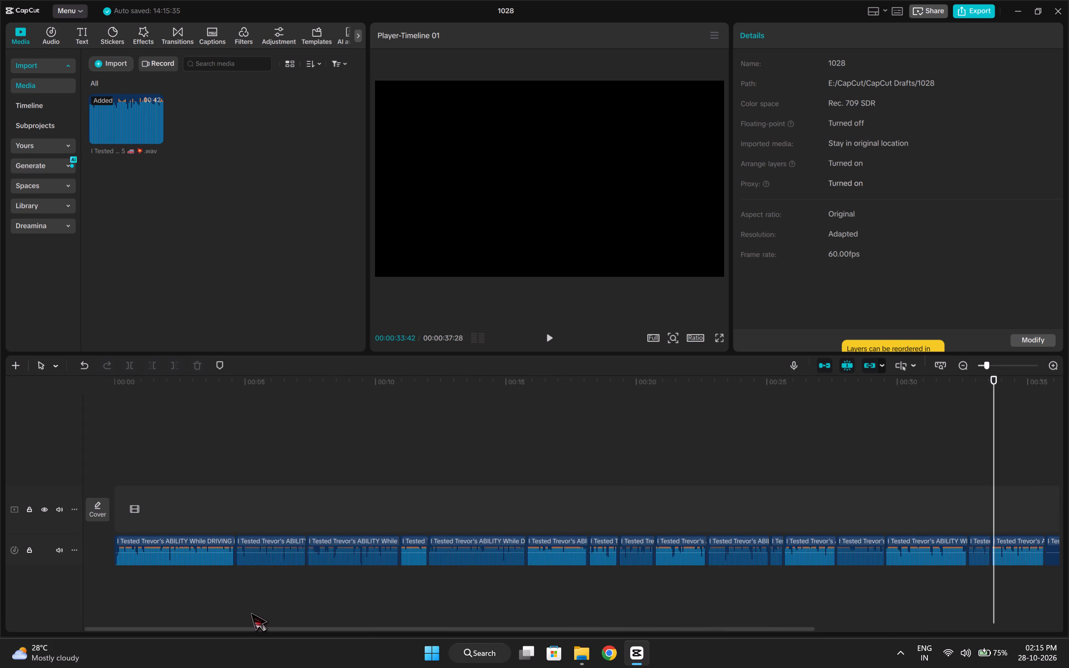
scroll(251, 612, "down", 1, "ctrl")
left_click_drag(262, 629, 197, 625)
left_click(205, 478)
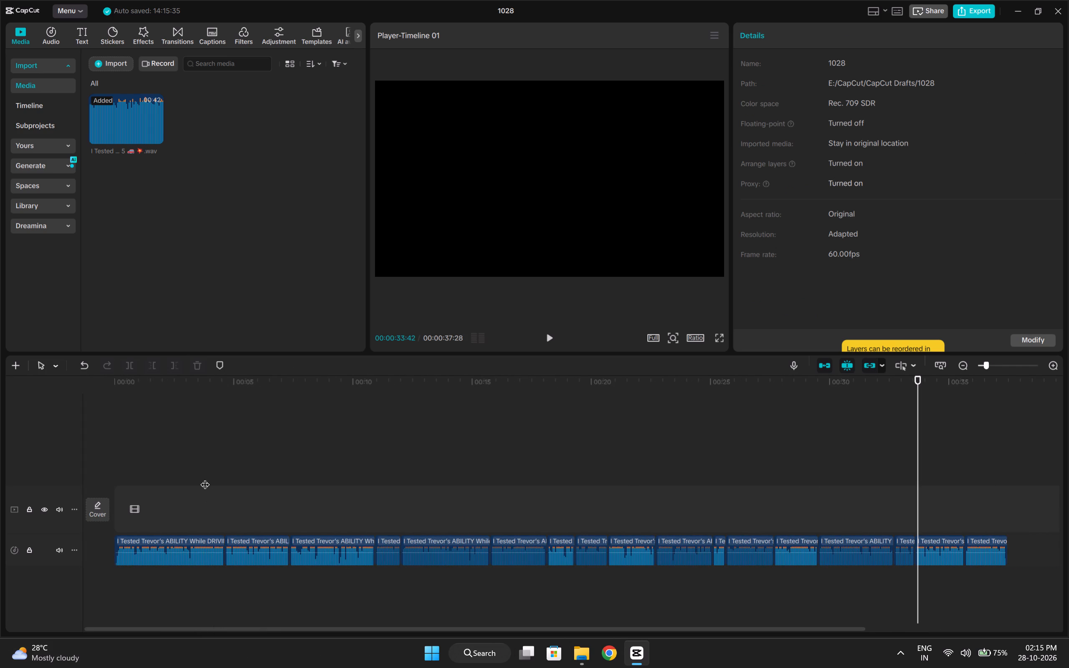
left_click_drag(205, 478, 48, 498)
key("space")
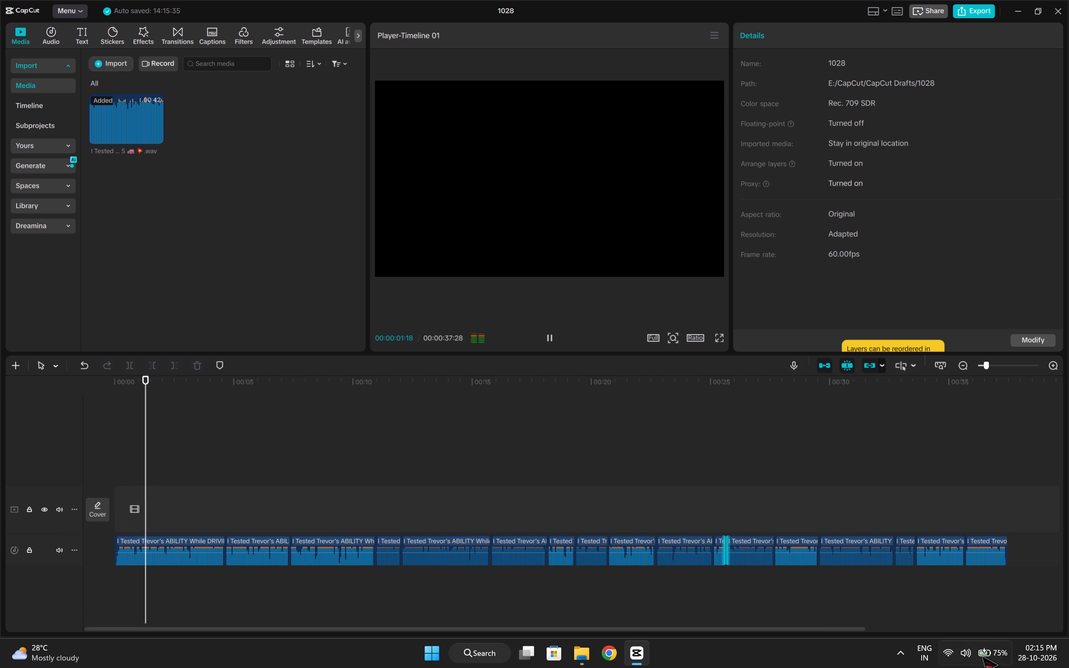
left_click(970, 662)
left_click(971, 575)
left_click(969, 658)
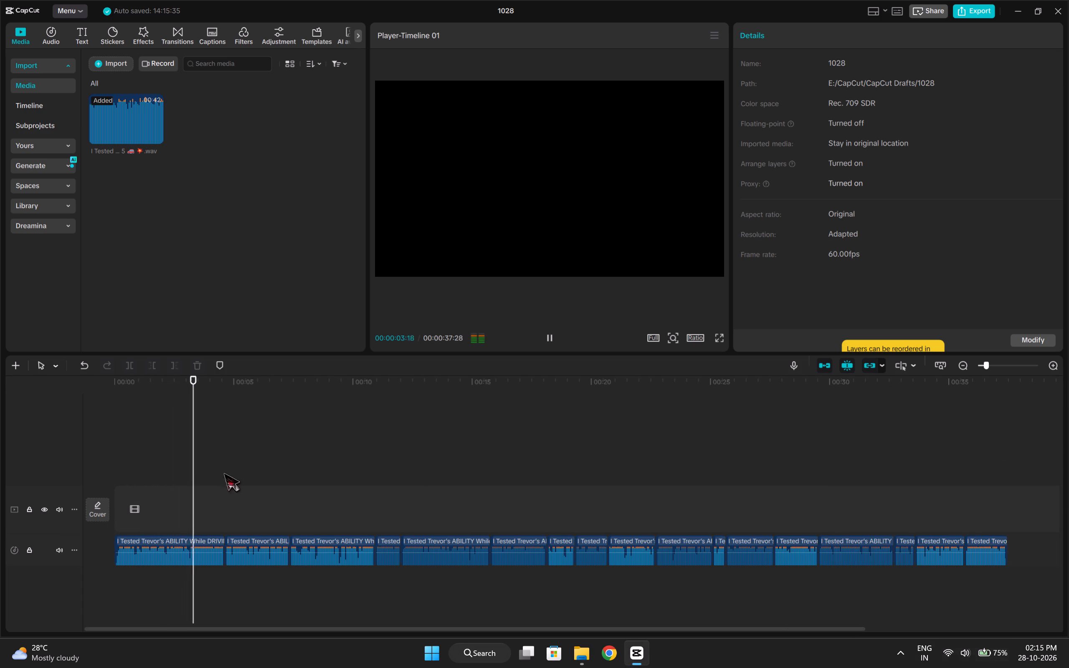
key("space")
left_click_drag(197, 464, 4, 460)
Import seven October 25 and 28 gameplay recordings from the Grand Theft Auto V folder, leaving out 2026.10.28 - 13.59.44.03.
left_click(109, 70)
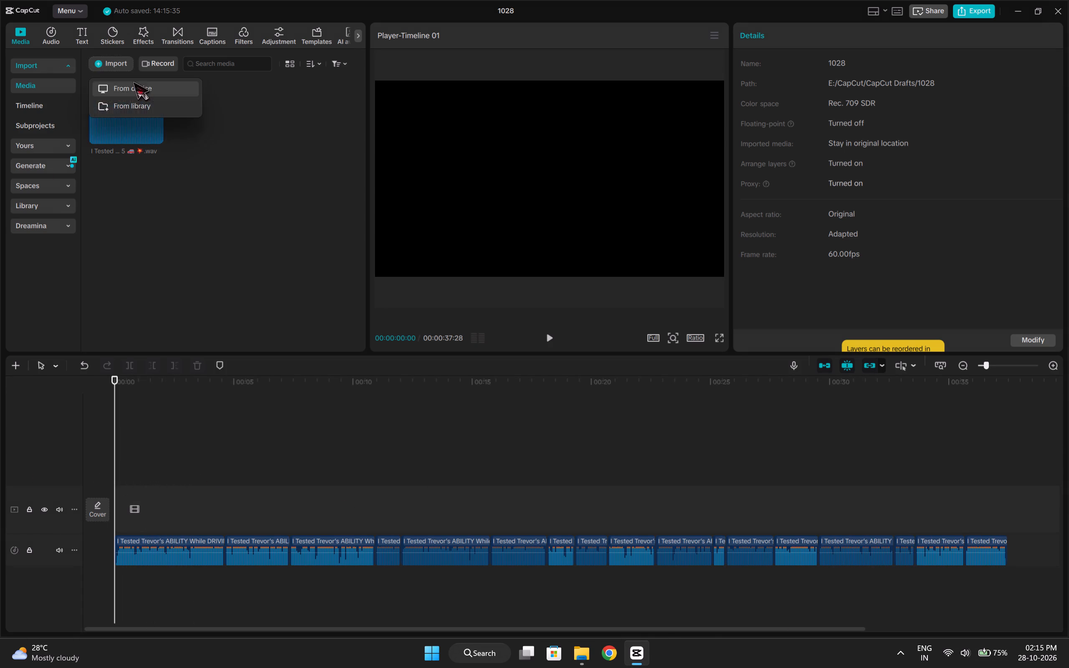
left_click(133, 81)
scroll(34, 224, "down", 1)
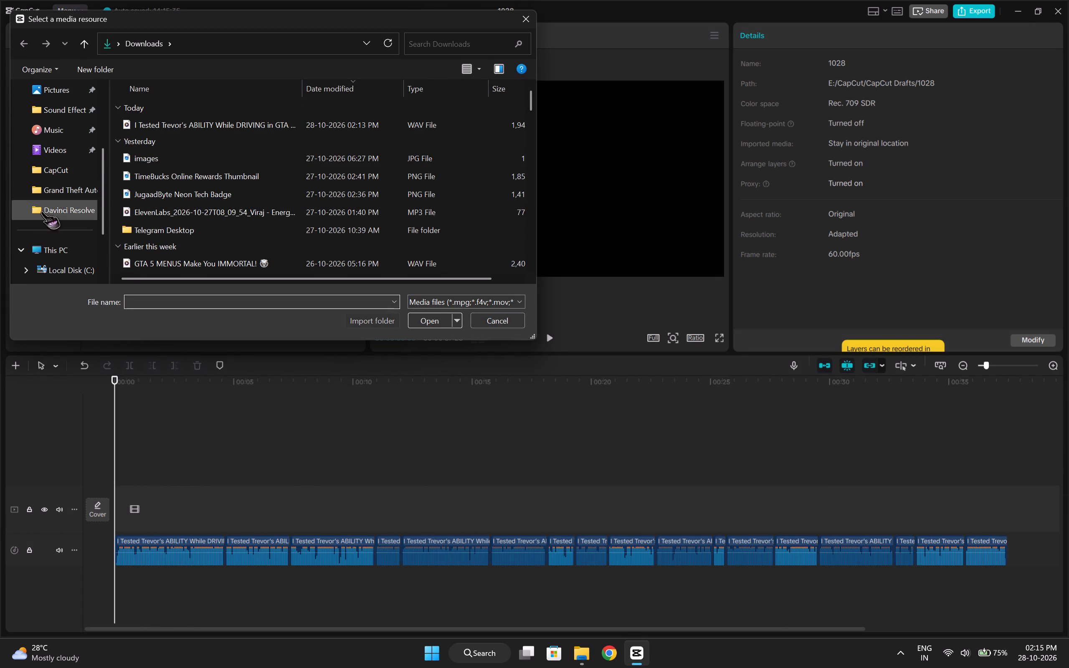
left_click(50, 195)
scroll(356, 180, "down", 2)
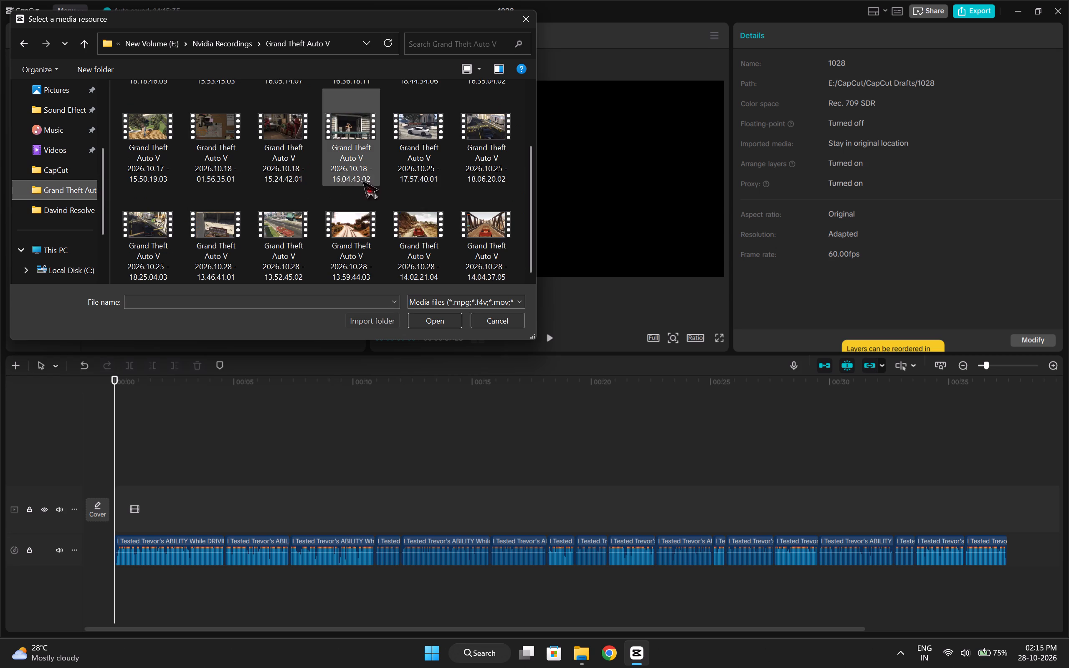
scroll(362, 180, "down", 3)
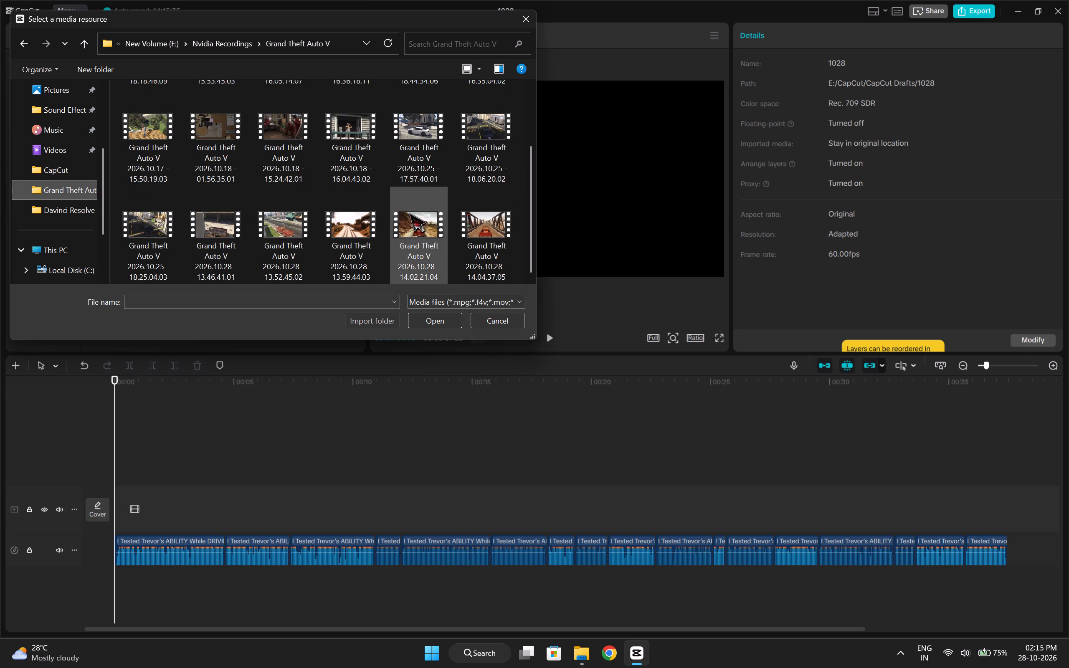
left_click(487, 242, "ctrl")
left_click(423, 241, "ctrl")
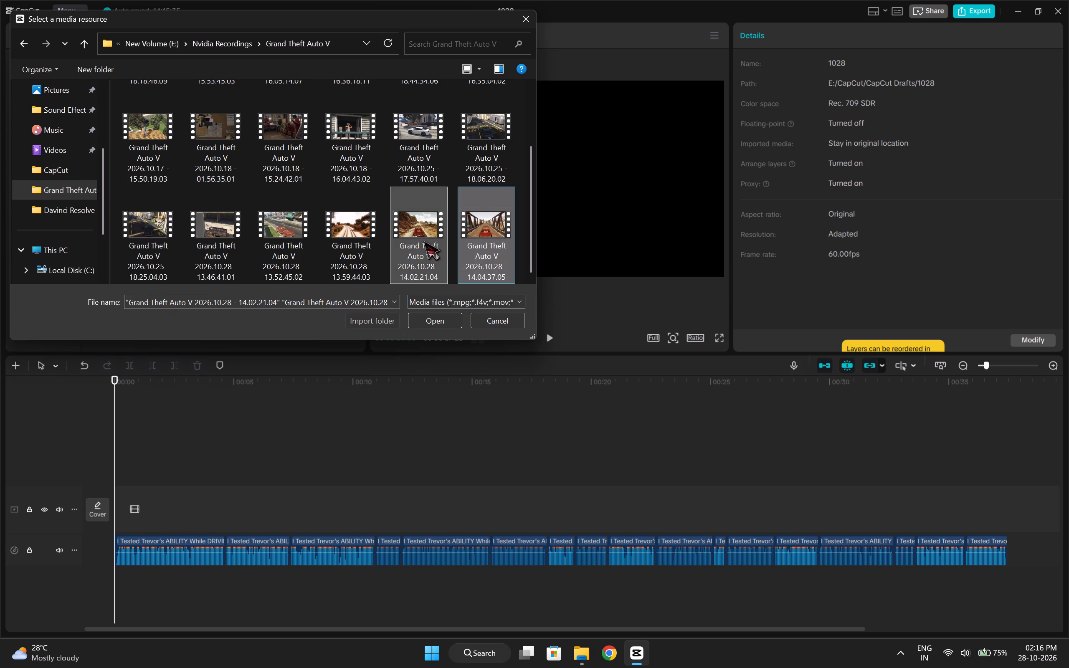
left_click(292, 250, "ctrl")
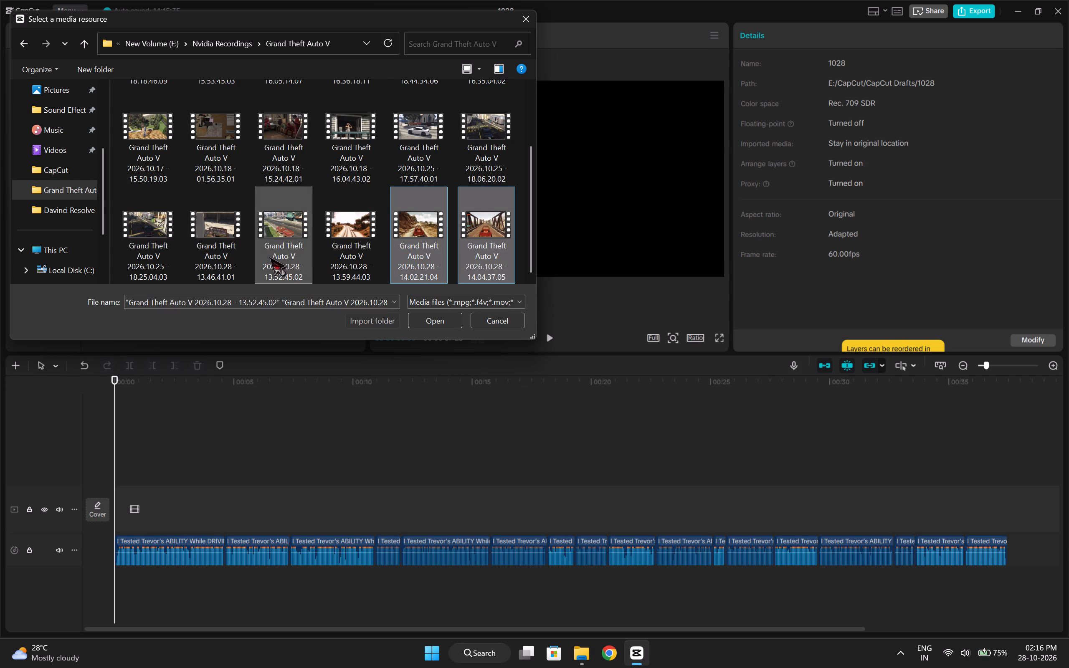
left_click(237, 260, "ctrl")
left_click(152, 256, "ctrl")
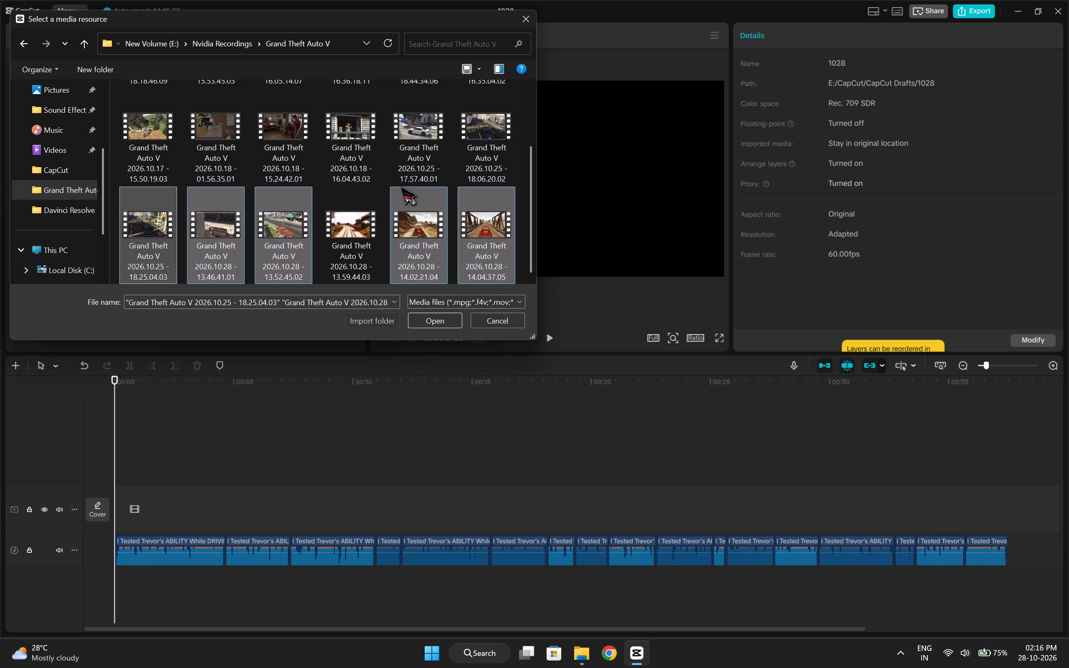
left_click(487, 164, "ctrl")
left_click(435, 161, "ctrl")
left_click(416, 319)
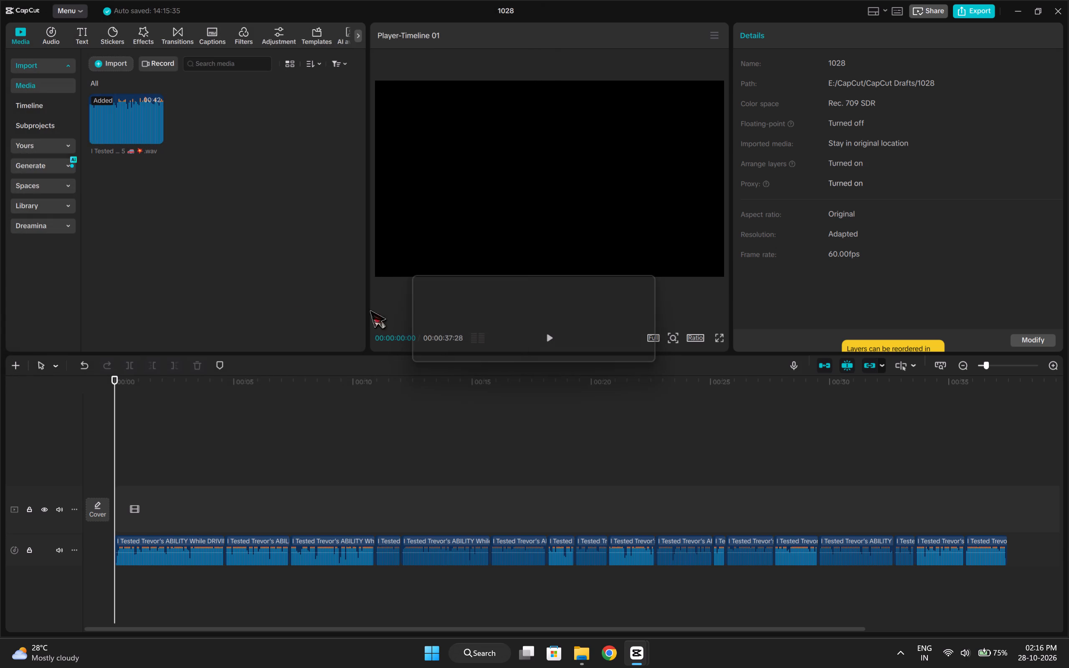
left_click(264, 300)
Add the gameplay clip Grand Theft Auto V 2026.10.25 - 17.57.40.01 to the video track at the timeline's start.
left_click(195, 136)
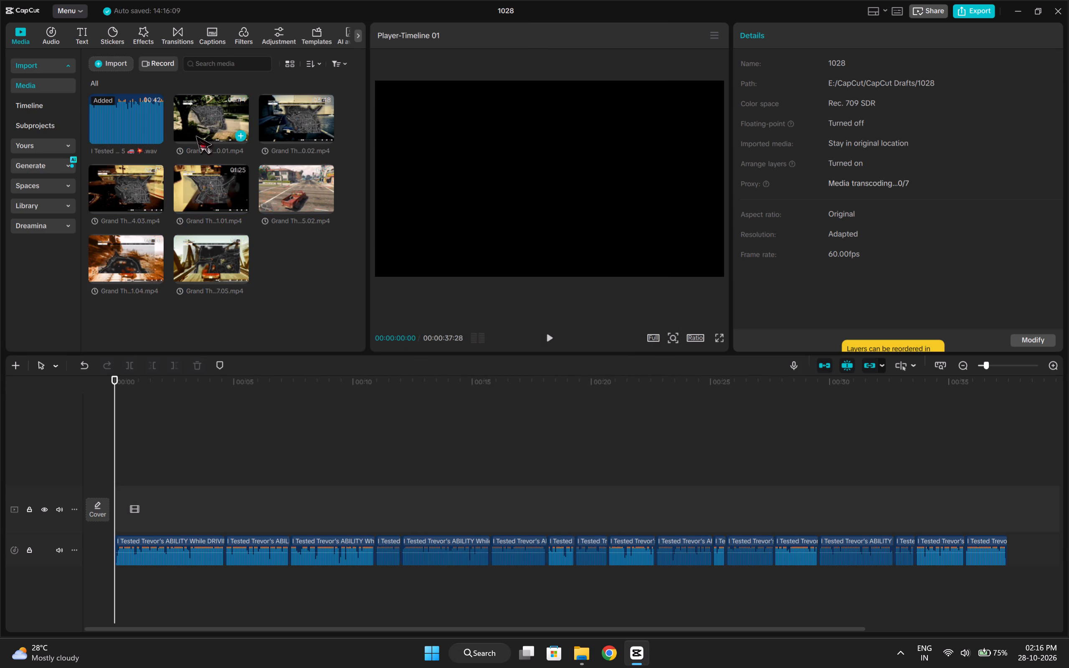
left_click(199, 128)
left_click(210, 120)
left_click(240, 135)
left_click(180, 421)
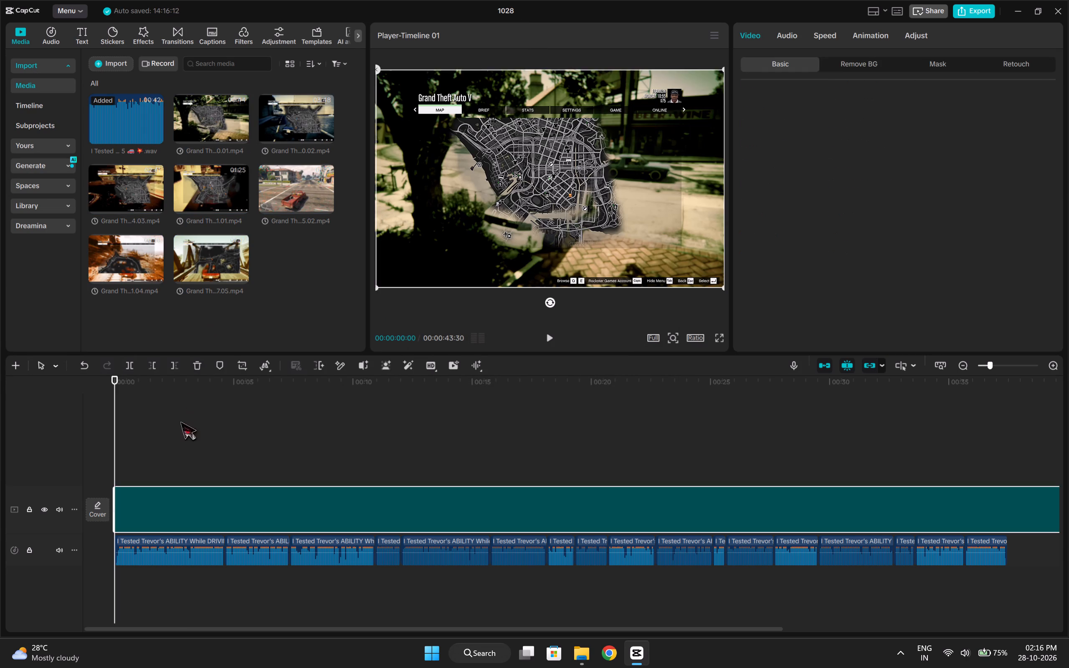
Trim off the gameplay clip's first 37 seconds or so, making it start at the kitchen scene.
left_click_drag(180, 421, 192, 423)
left_click_drag(175, 419, 251, 417)
left_click(251, 417)
left_click_drag(251, 417, 353, 419)
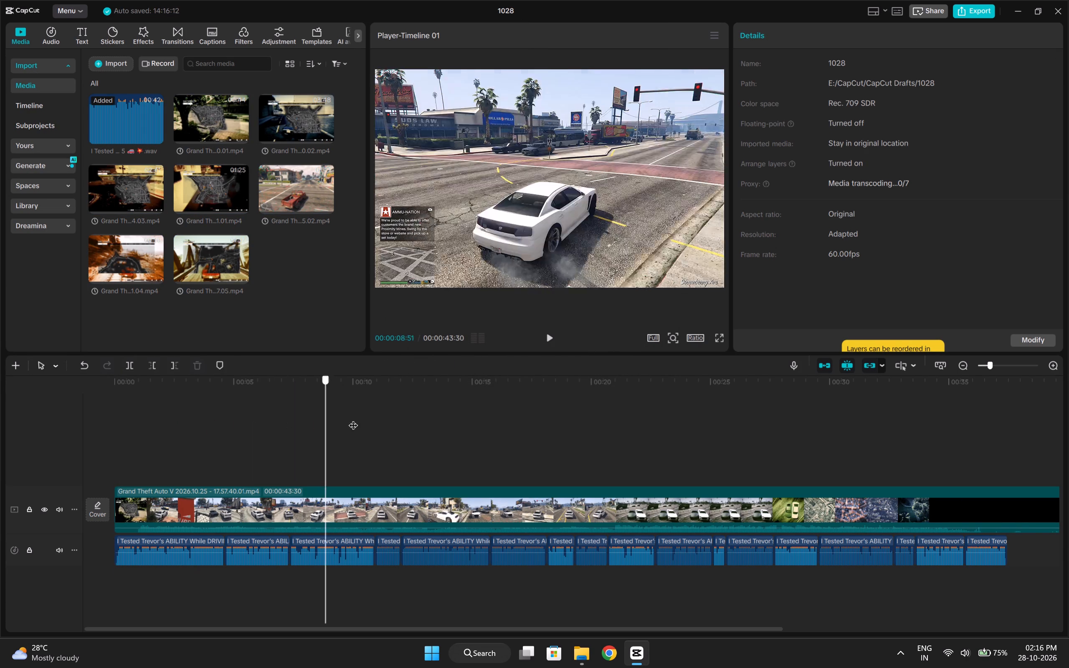
left_click_drag(353, 419, 714, 402)
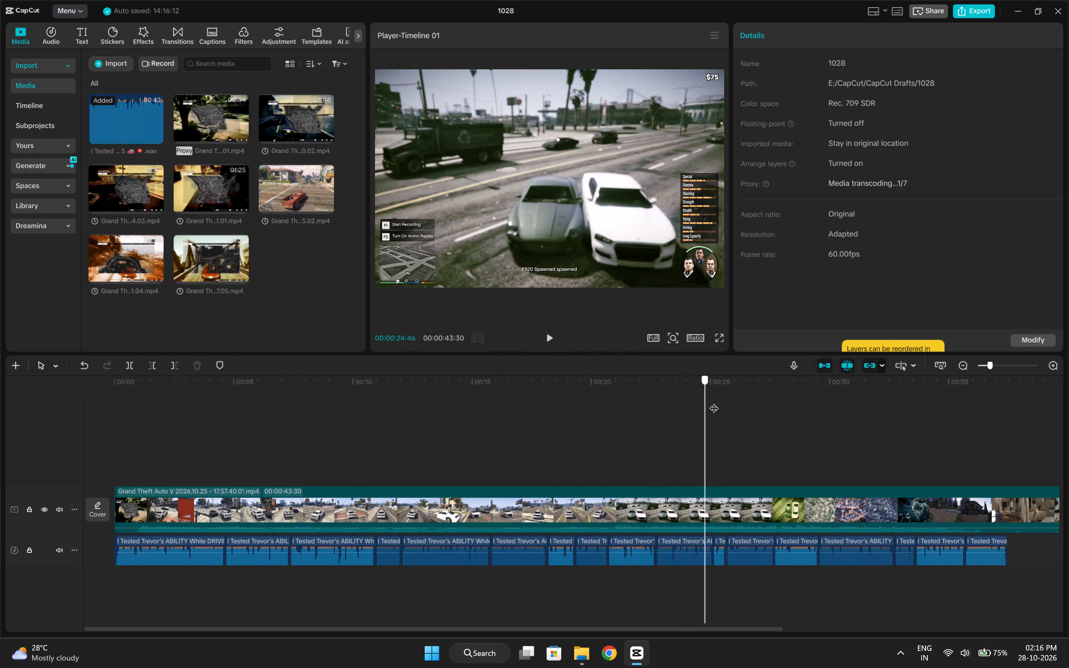
left_click_drag(714, 402, 1009, 402)
key("q")
left_click(217, 512)
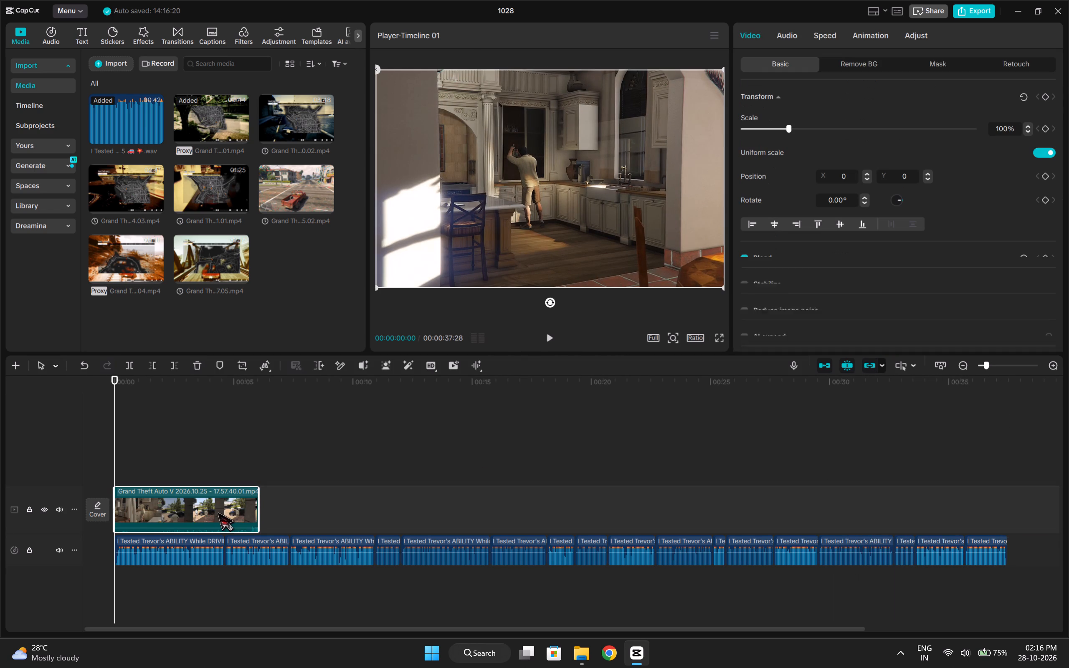
Replace the gameplay clip on the video track with Grand Theft Auto V 2026.10.25 - 18.06.20.02 at the timeline's start.
key("Delete")
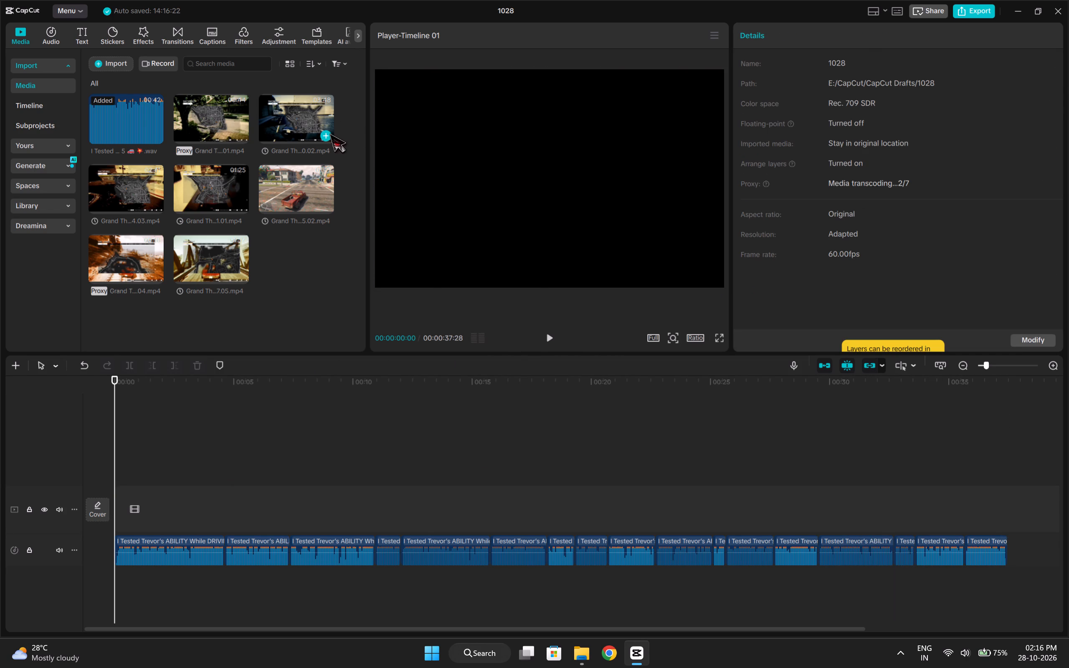
left_click(329, 134)
Crop the 18.06.20.02 gameplay clip to a 9:16 aspect ratio.
left_click(237, 364)
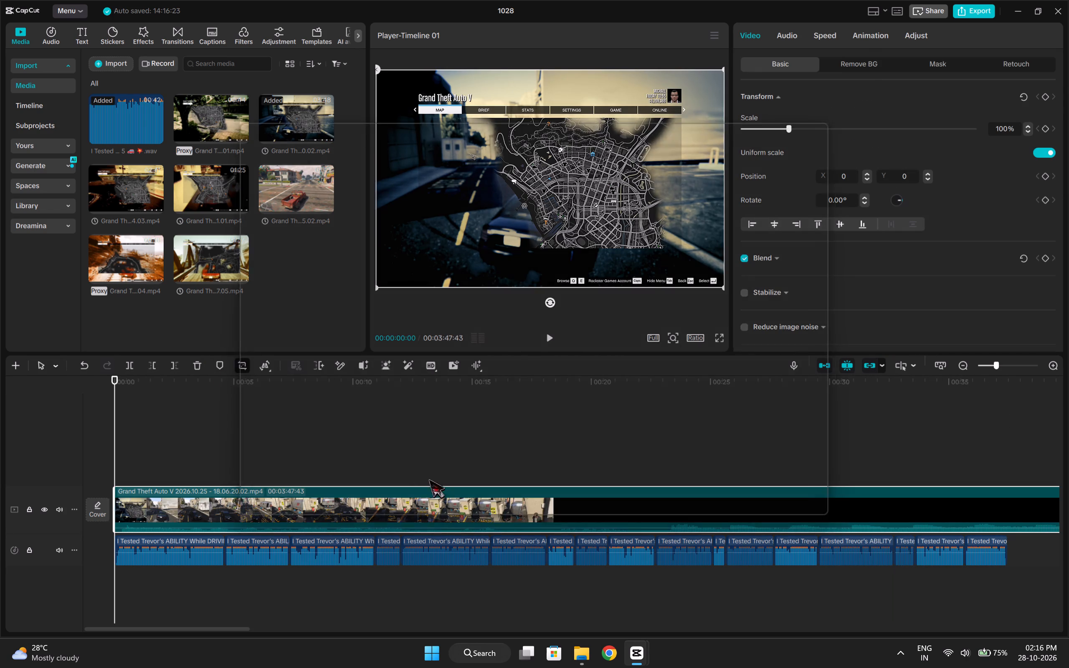
left_click(495, 511)
left_click(512, 494)
left_click(513, 504)
left_click(513, 485)
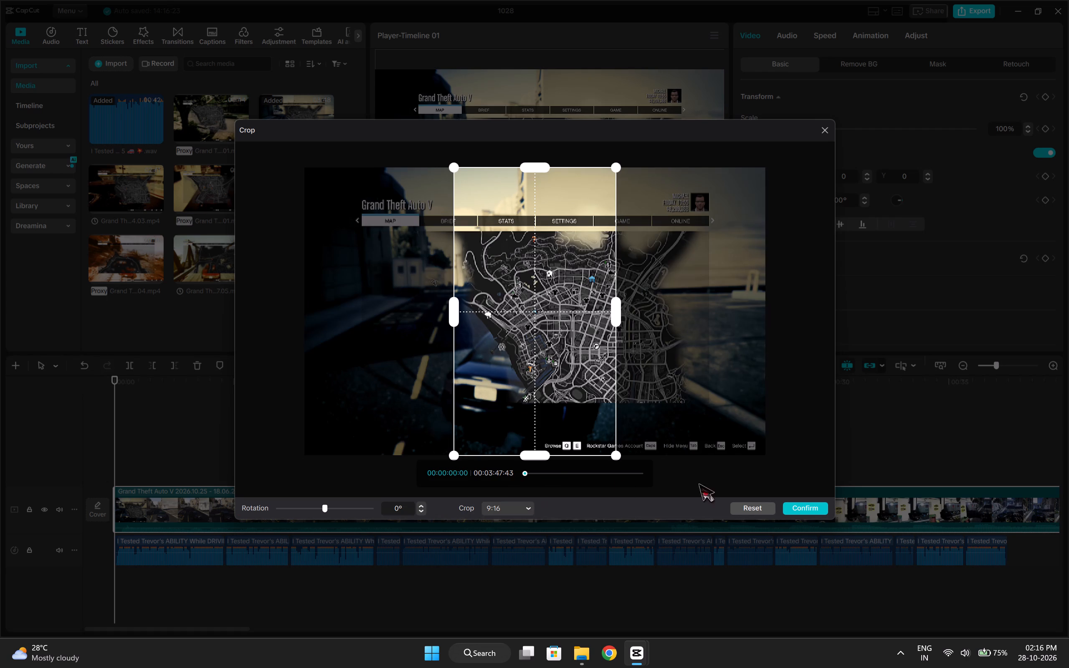
left_click(792, 506)
Scrub through the first 33 seconds or so of the cropped gameplay clip to examine its footage.
left_click_drag(112, 431, 164, 437)
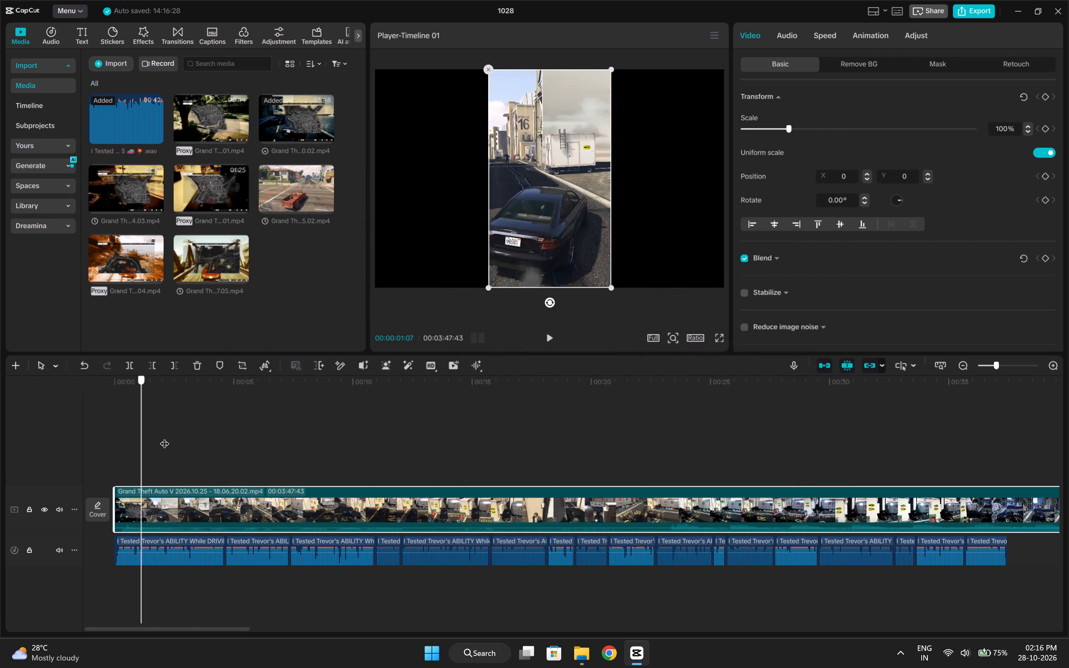
left_click_drag(164, 437, 570, 467)
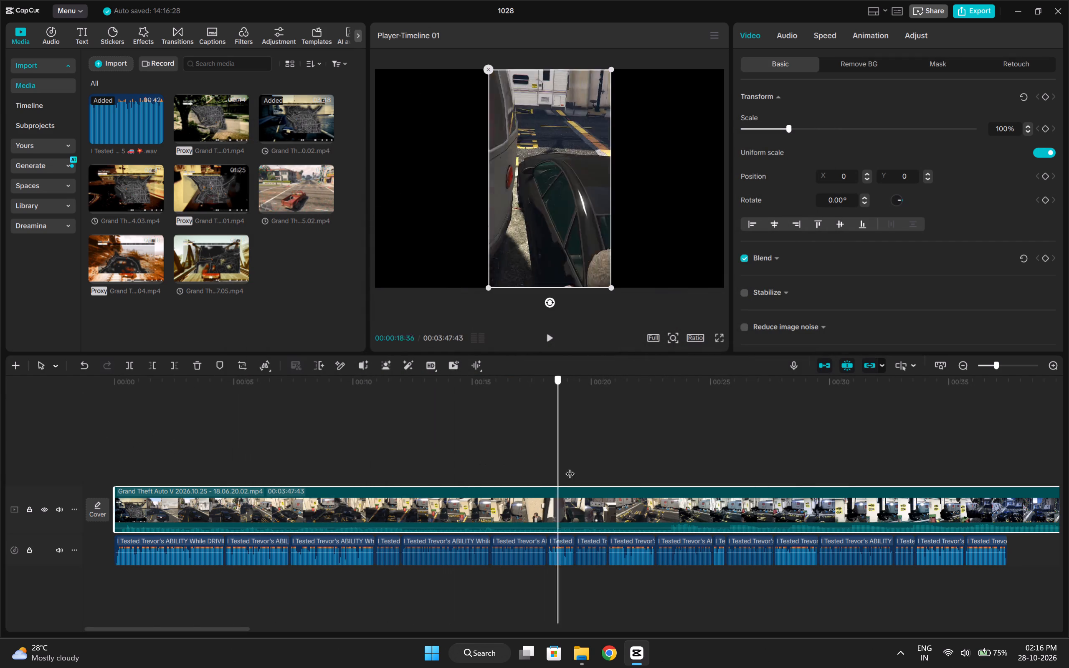
left_click_drag(570, 467, 789, 498)
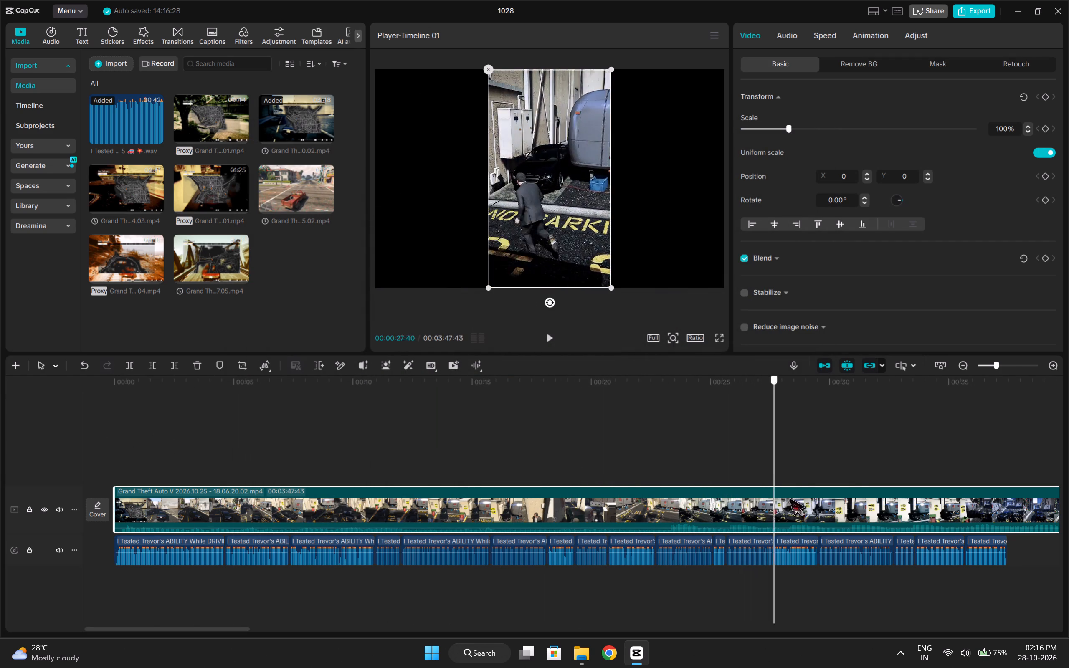
left_click_drag(789, 498, 907, 525)
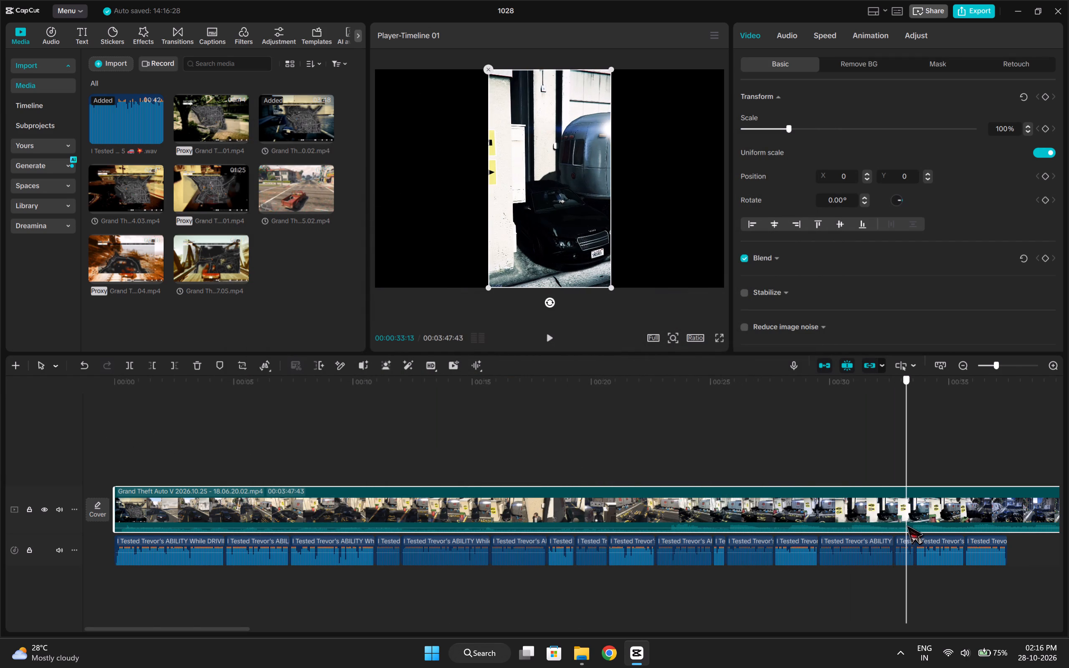
left_click_drag(907, 525, 878, 526)
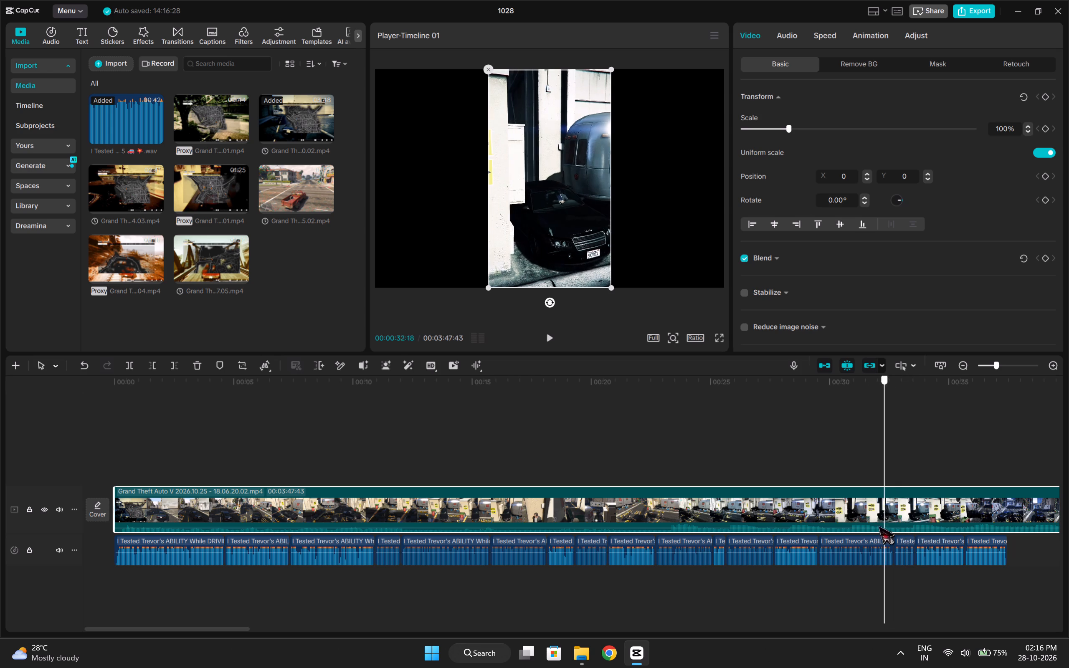
left_click_drag(878, 526, 779, 516)
Switch to the Grand Theft Auto V recordings folder and skim through recordings 2026.10.18 - 16.04.43.02, 2026.10.25 - 17.57.40.01 and 2026.10.25 - 18.06.20.02.
left_click(579, 661)
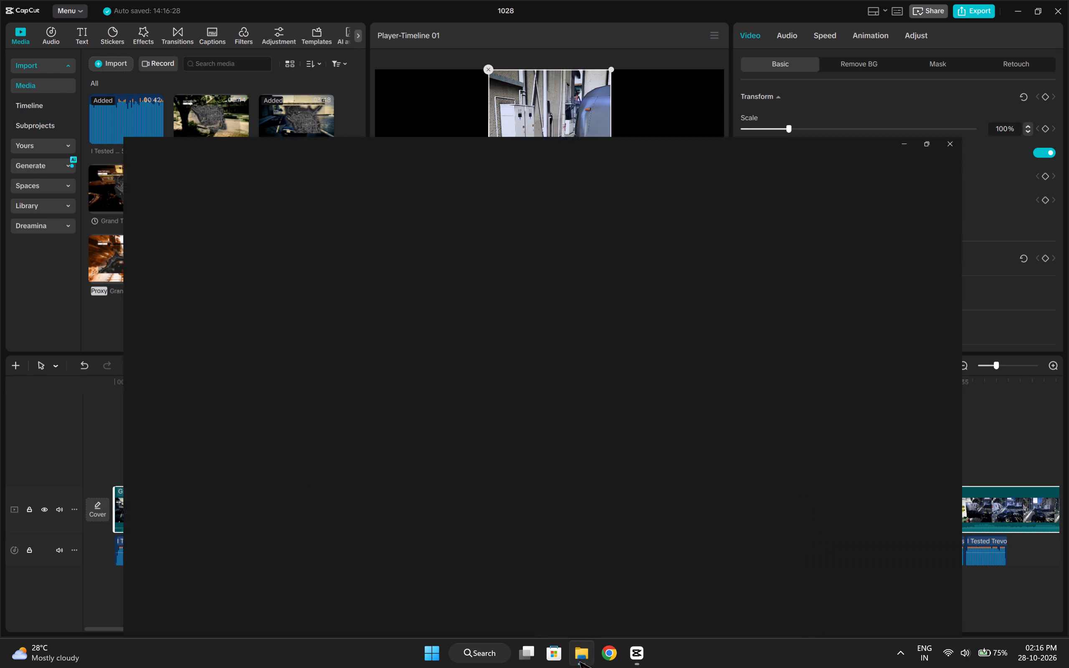
left_click(46, 307)
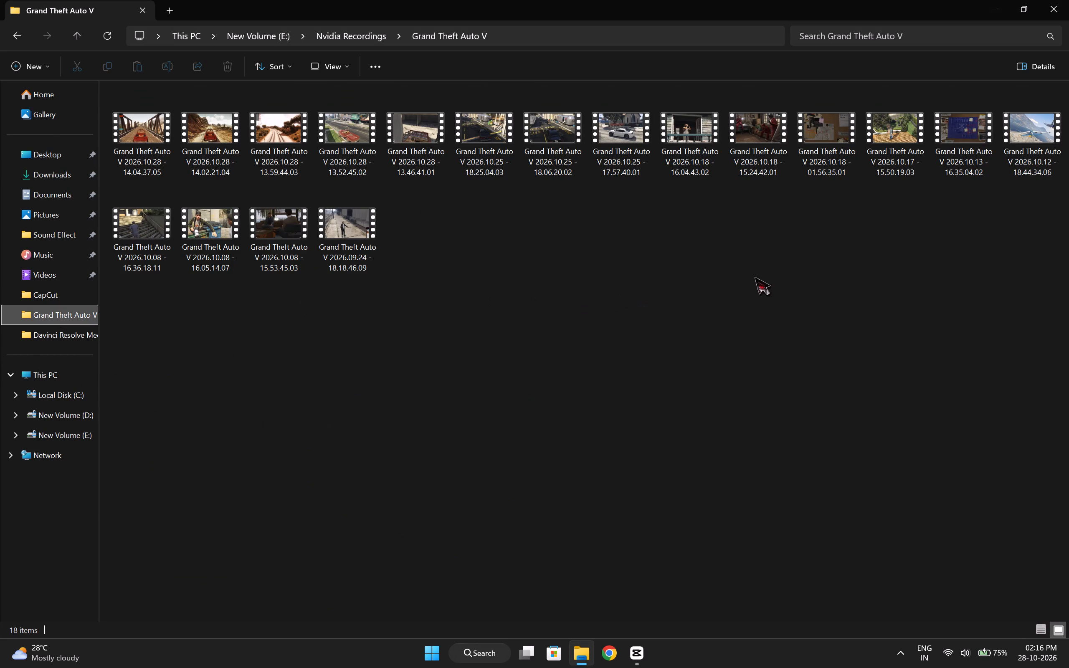
double_click(682, 133)
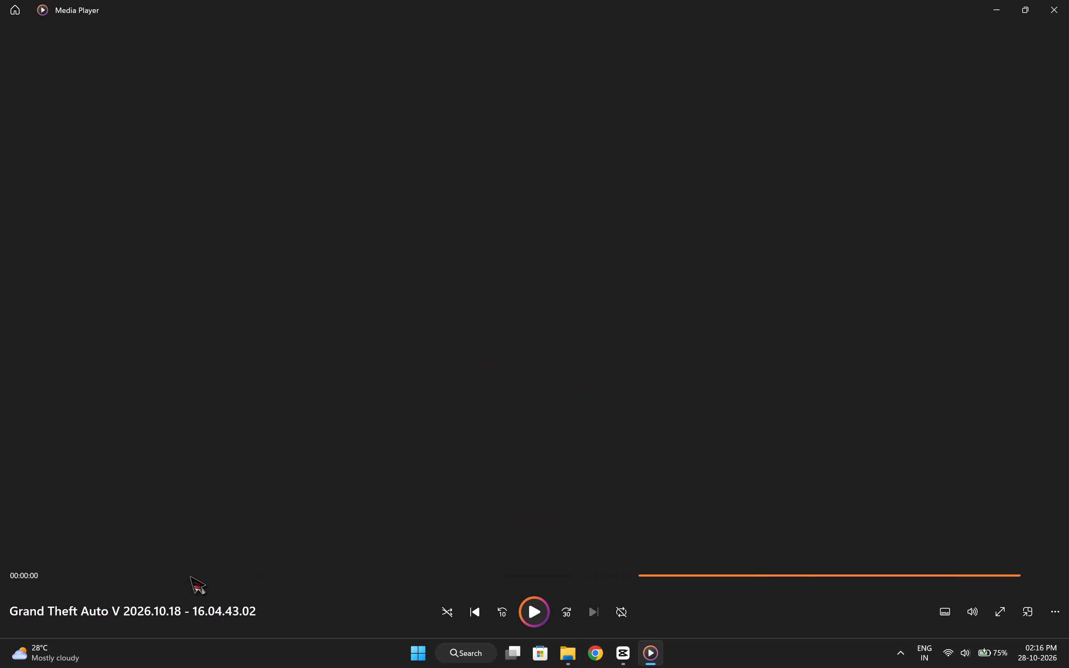
left_click_drag(196, 574, 222, 571)
left_click_drag(222, 571, 276, 563)
left_click(1068, 0)
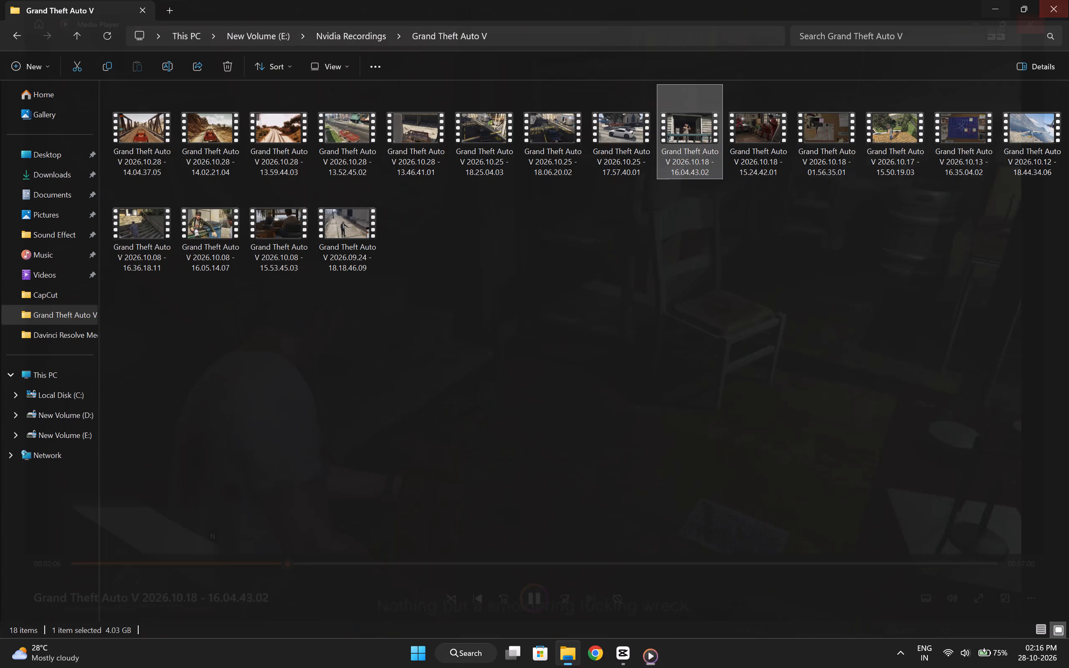
double_click(634, 130)
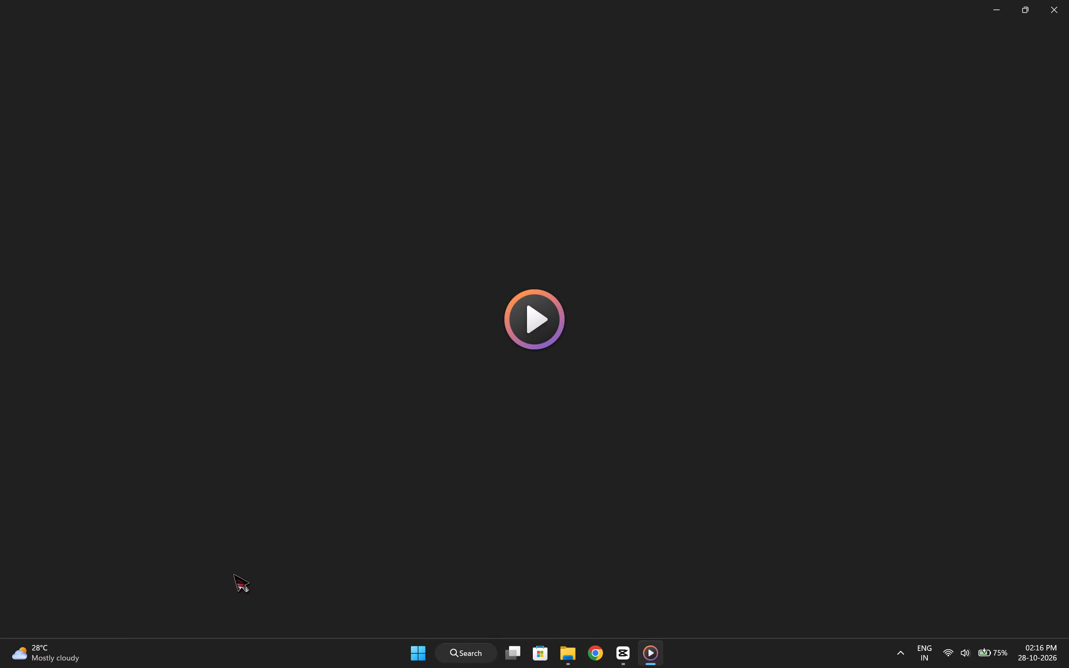
left_click_drag(117, 577, 211, 580)
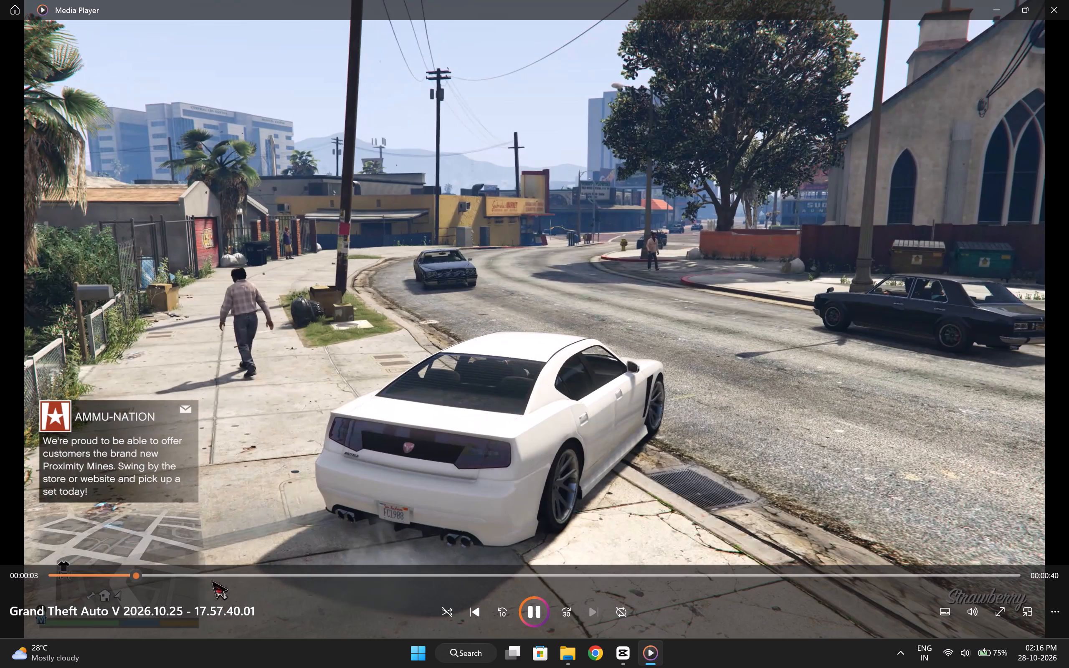
left_click_drag(211, 580, 670, 554)
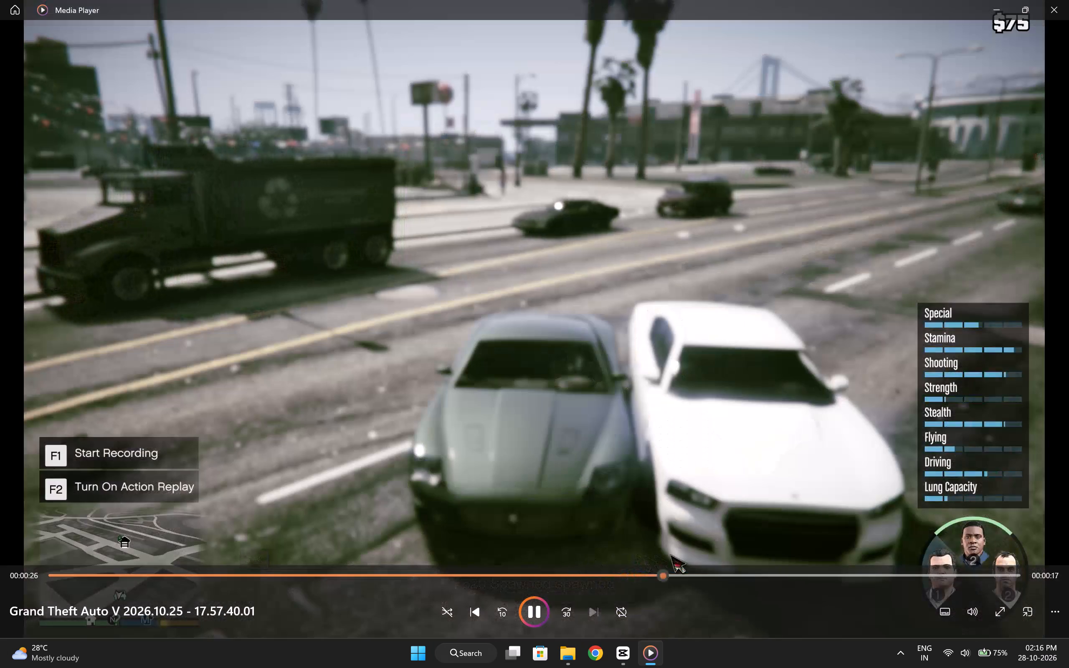
left_click_drag(670, 554, 912, 558)
left_click(1068, 0)
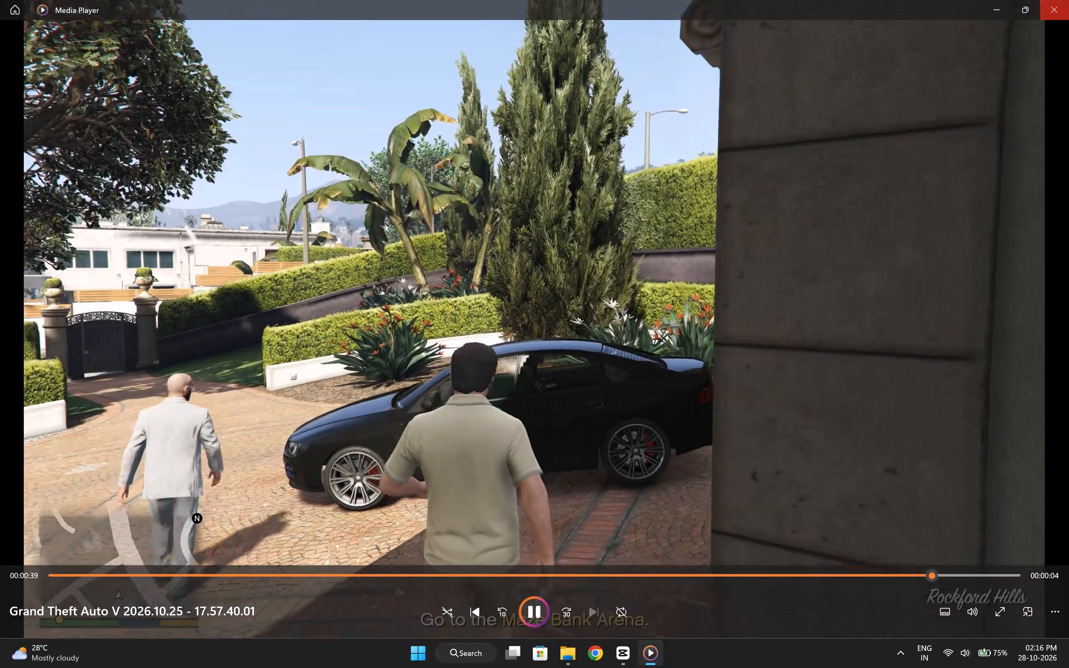
double_click(557, 149)
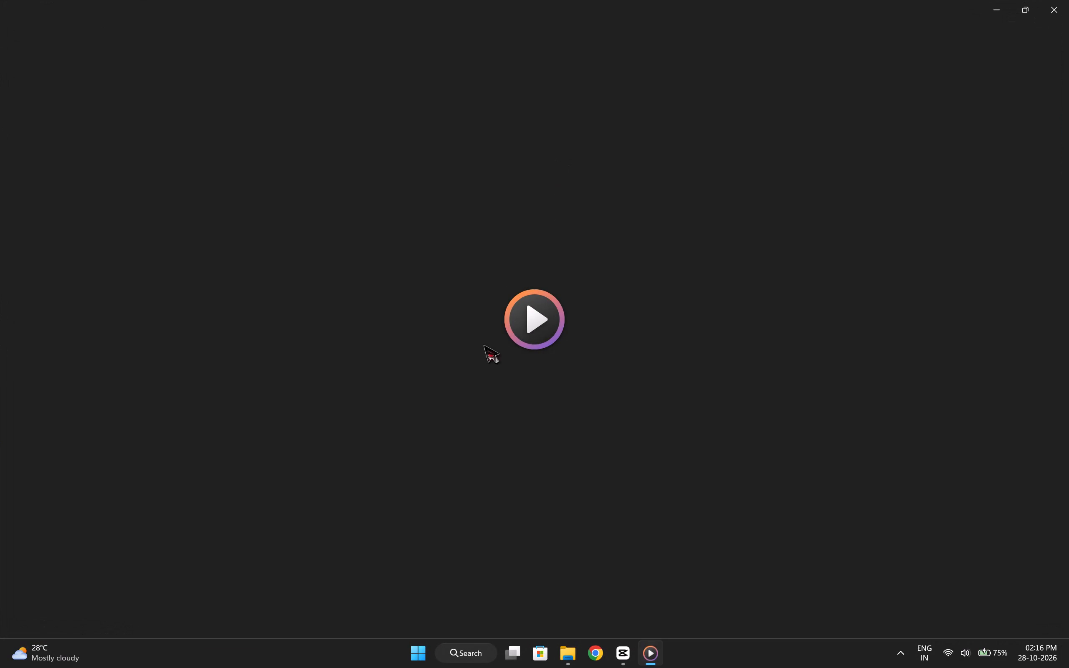
left_click_drag(91, 578, 203, 576)
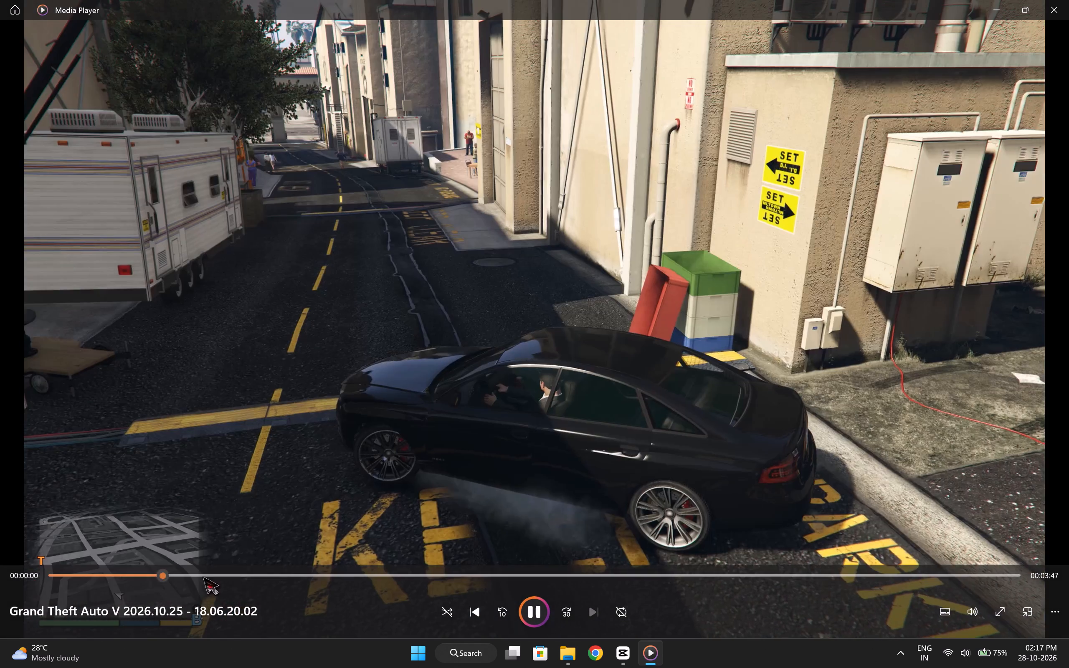
left_click_drag(203, 576, 696, 574)
left_click(1068, 0)
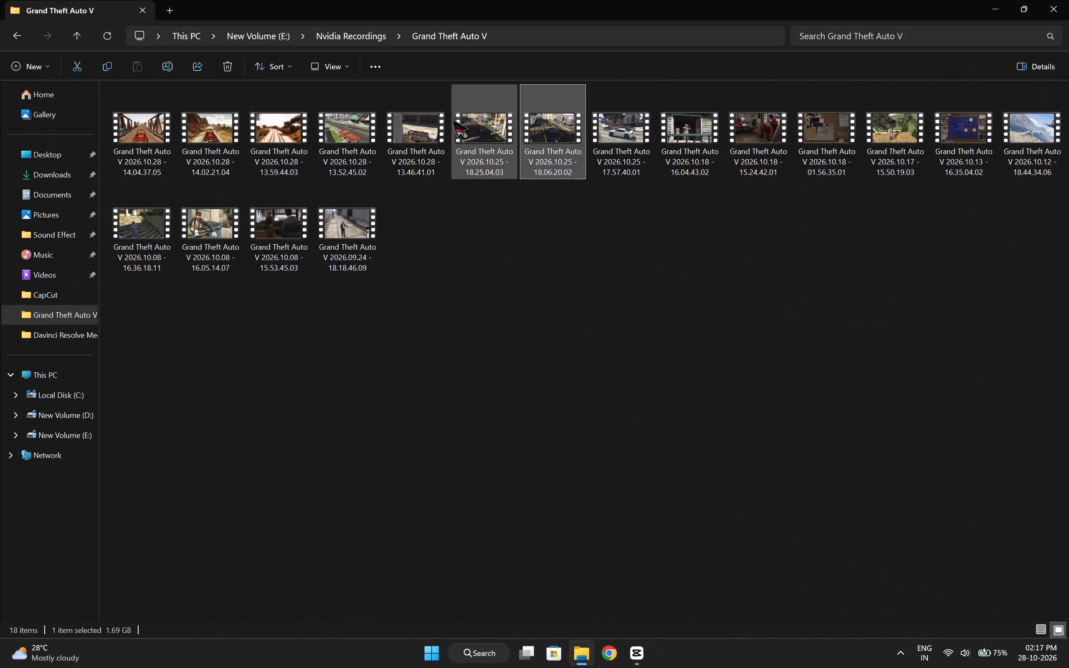
Skim through the recording Grand Theft Auto V 2026.10.25 - 18.25.04.03 and permanently delete its file from the folder.
double_click(475, 122)
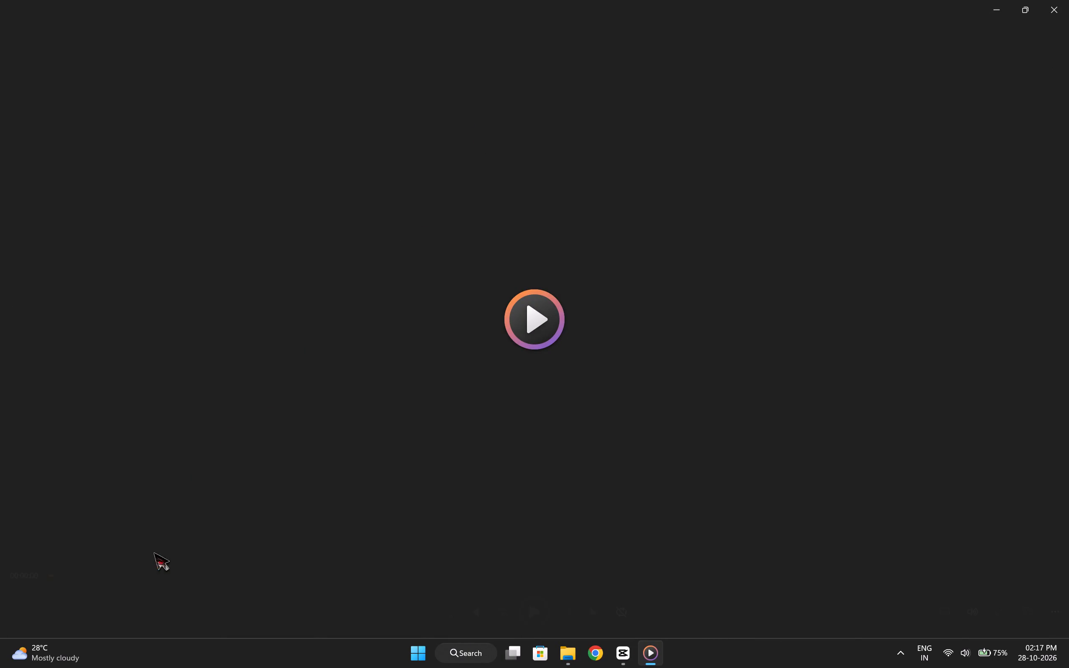
left_click_drag(147, 572, 165, 572)
left_click_drag(165, 572, 444, 584)
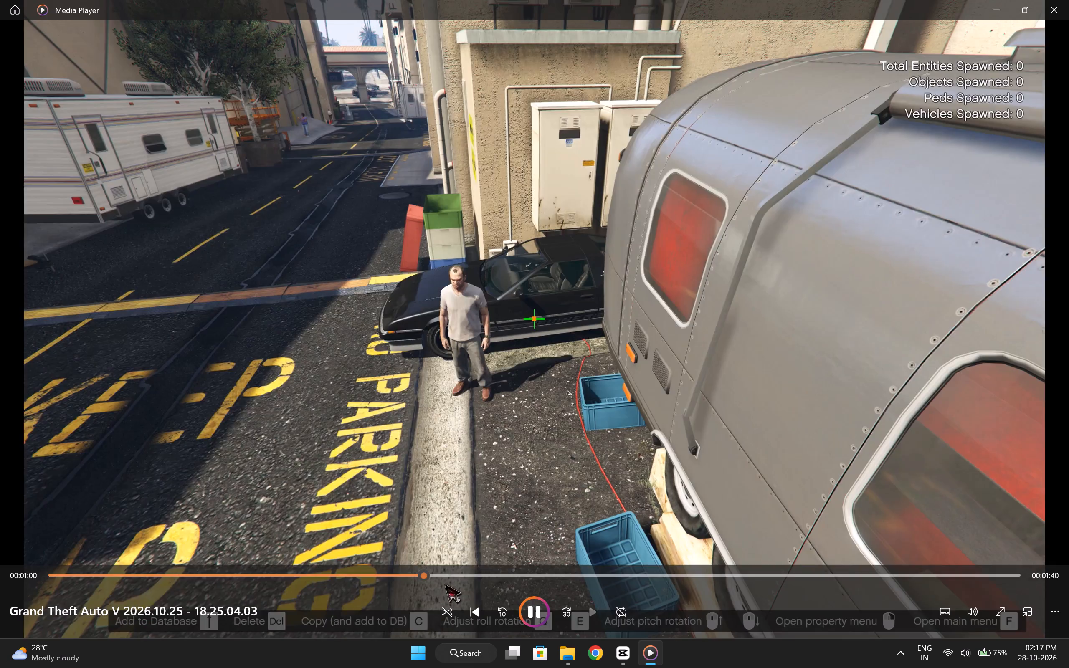
left_click_drag(444, 584, 942, 546)
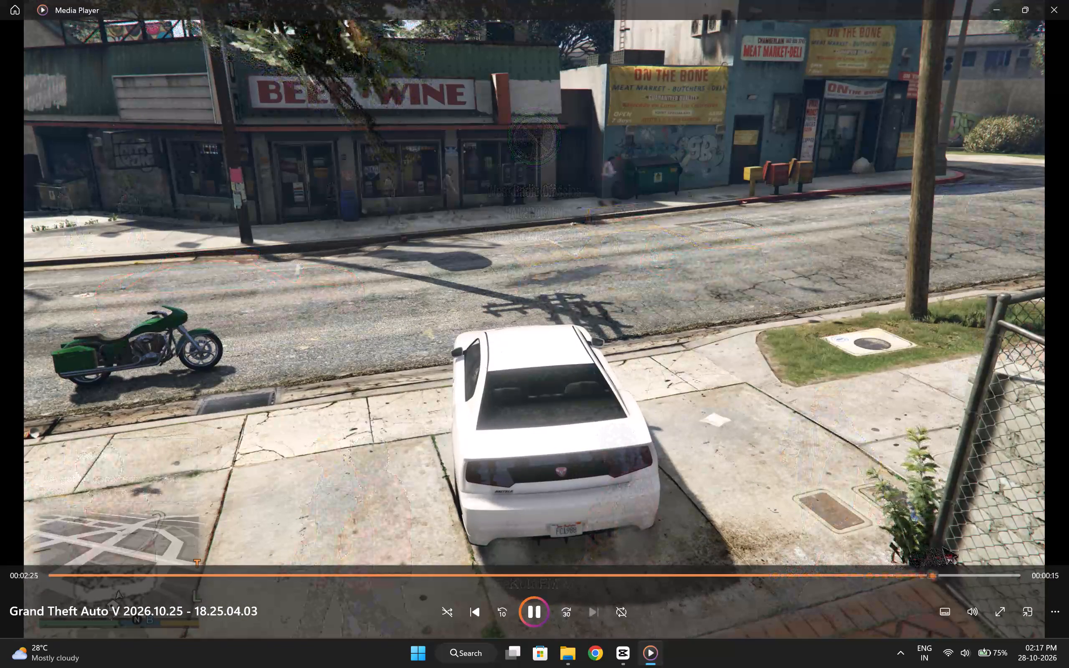
left_click_drag(942, 546, 981, 544)
left_click_drag(989, 578, 993, 575)
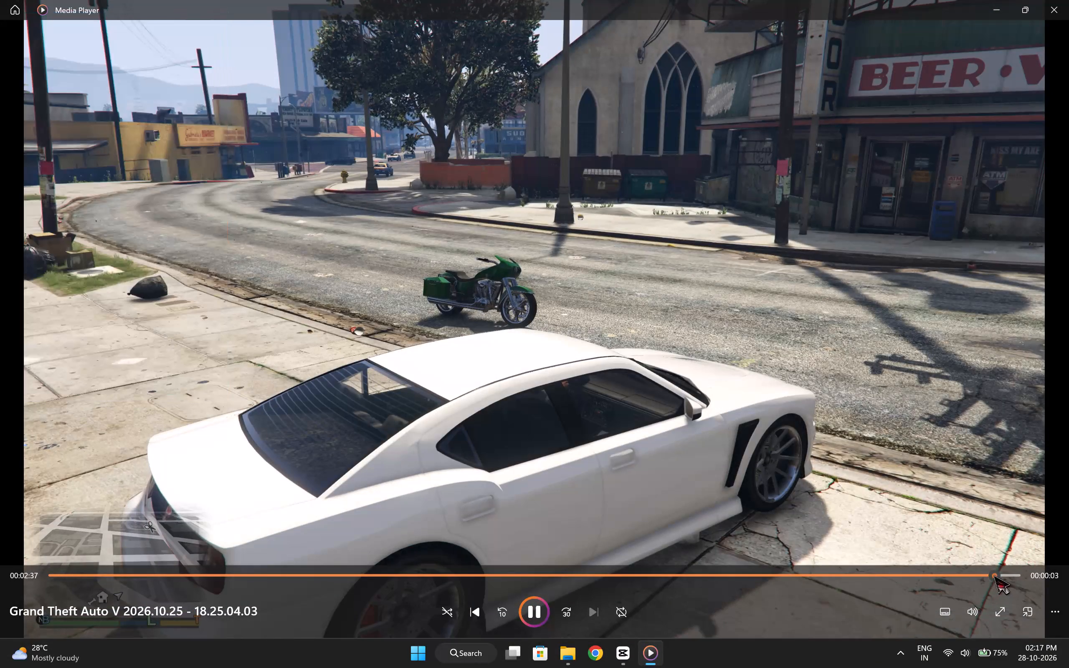
left_click_drag(993, 575, 475, 521)
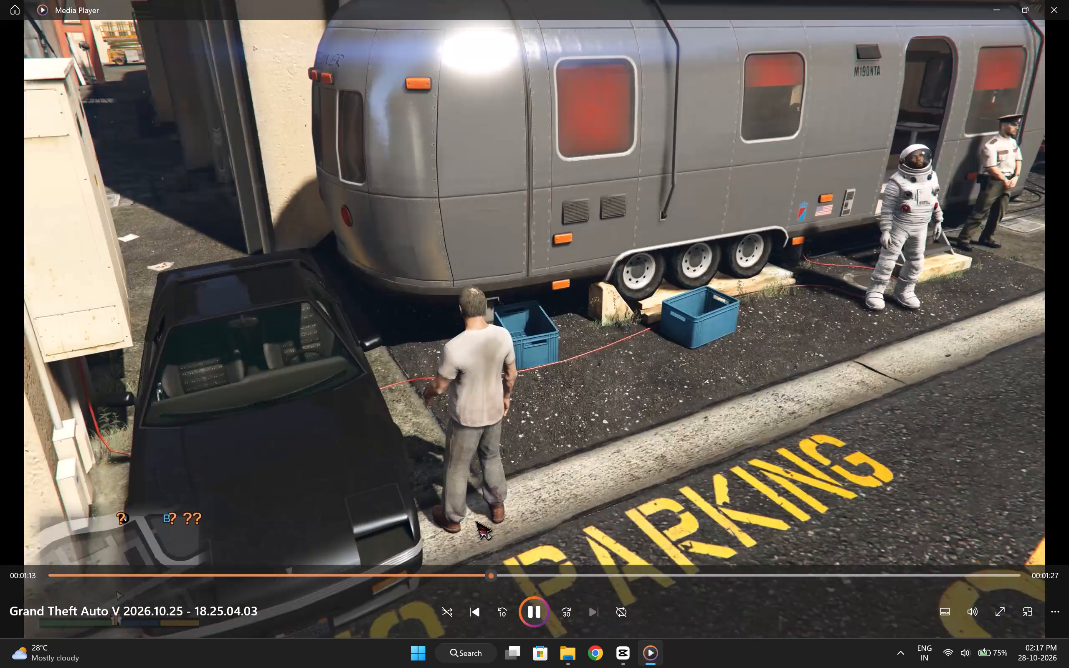
left_click_drag(475, 521, 105, 463)
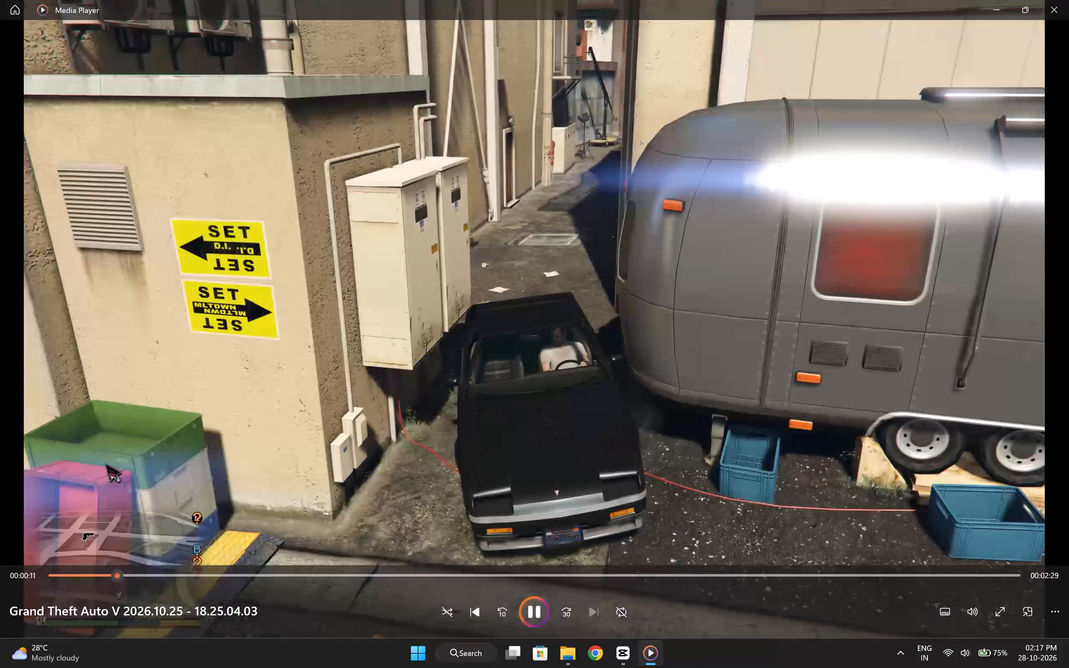
left_click_drag(105, 463, 0, 436)
left_click(1068, 0)
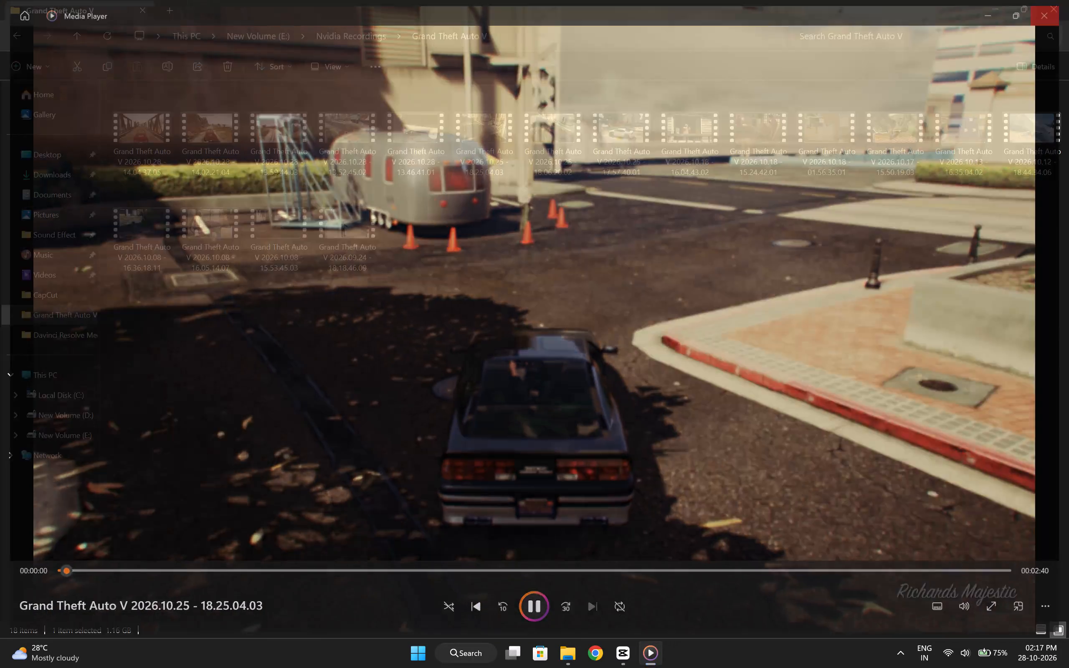
key("shift+Delete")
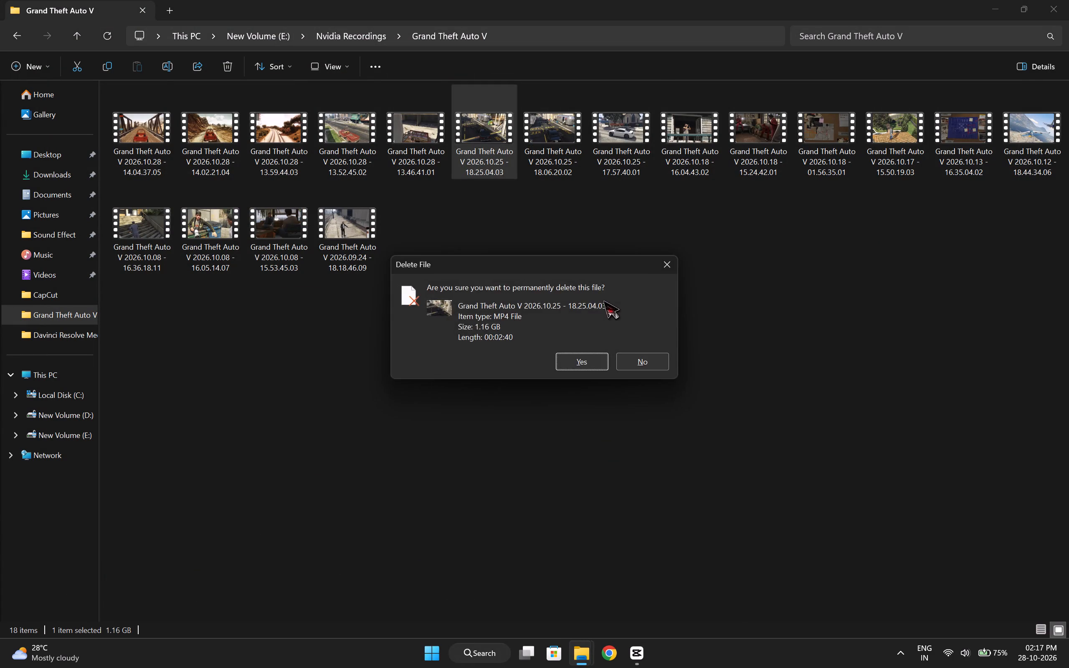
key("Return")
double_click(418, 129)
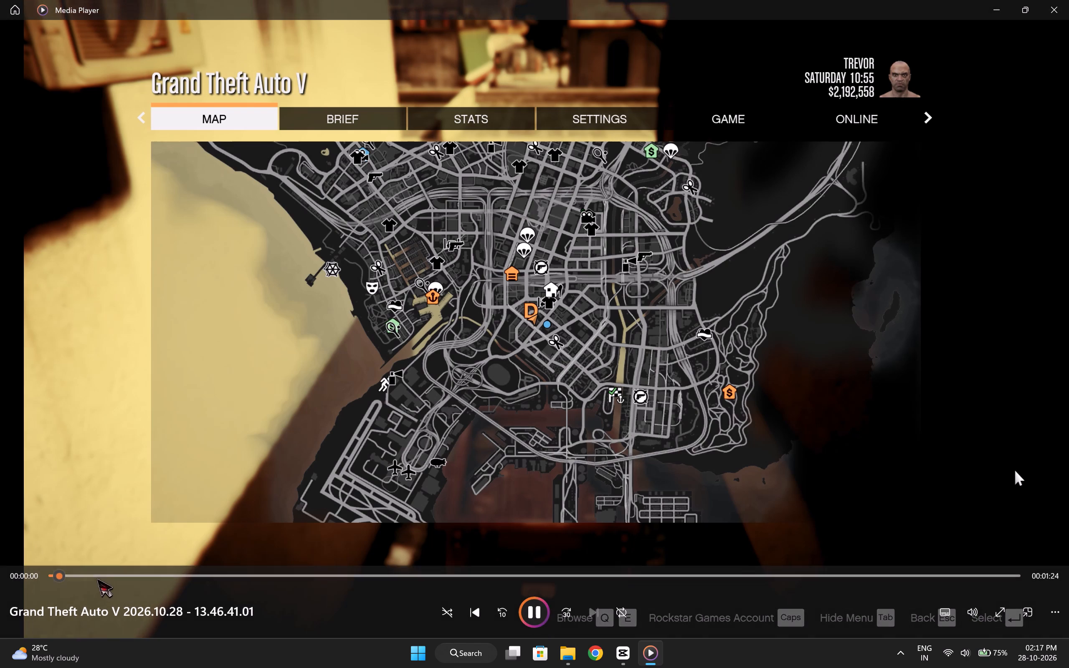
left_click_drag(94, 579, 460, 568)
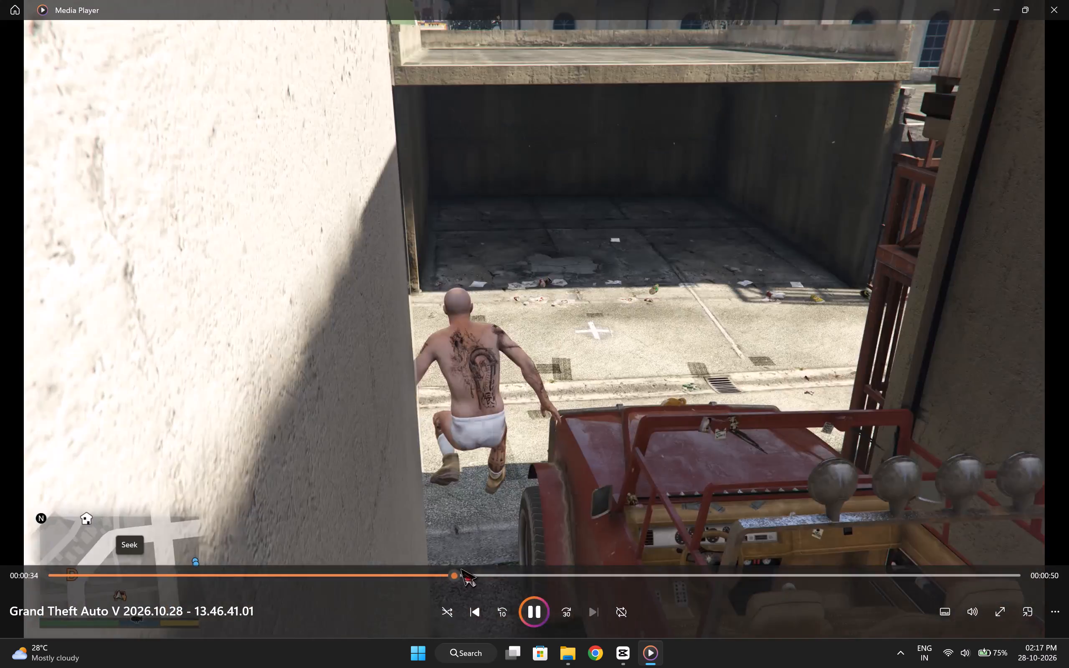
left_click_drag(460, 568, 832, 572)
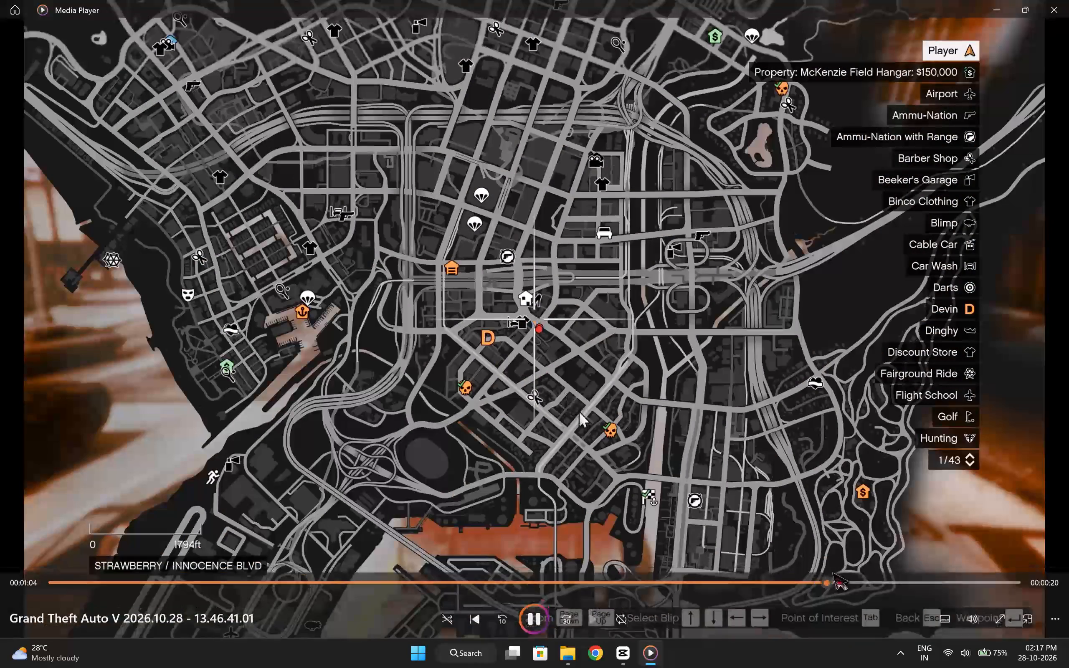
left_click_drag(832, 572, 862, 572)
left_click_drag(855, 576, 305, 557)
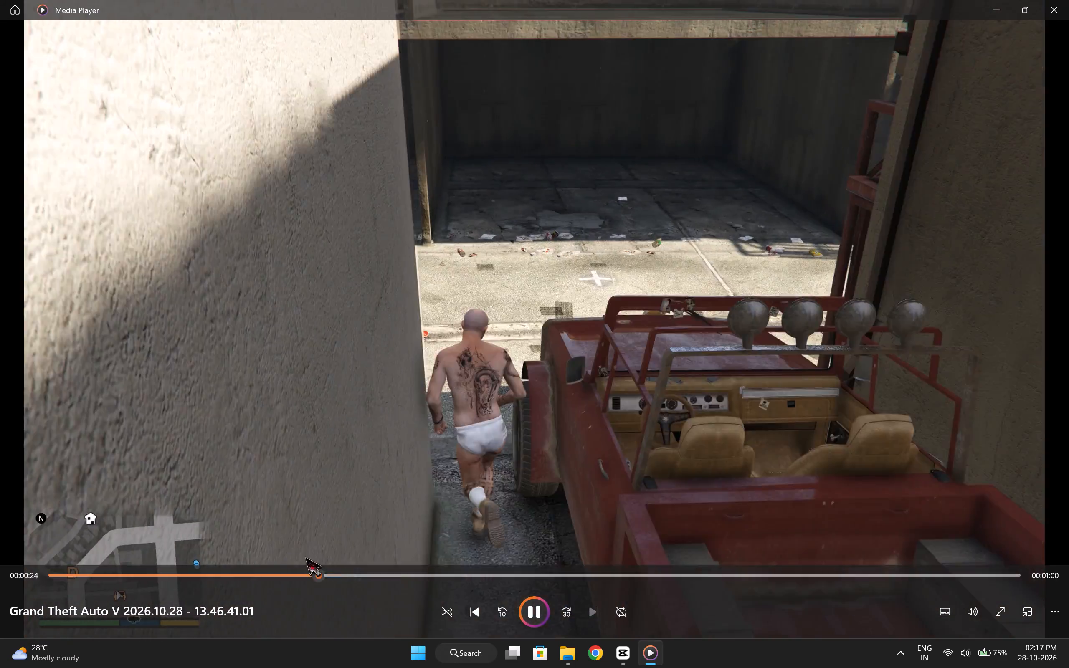
left_click_drag(305, 557, 775, 593)
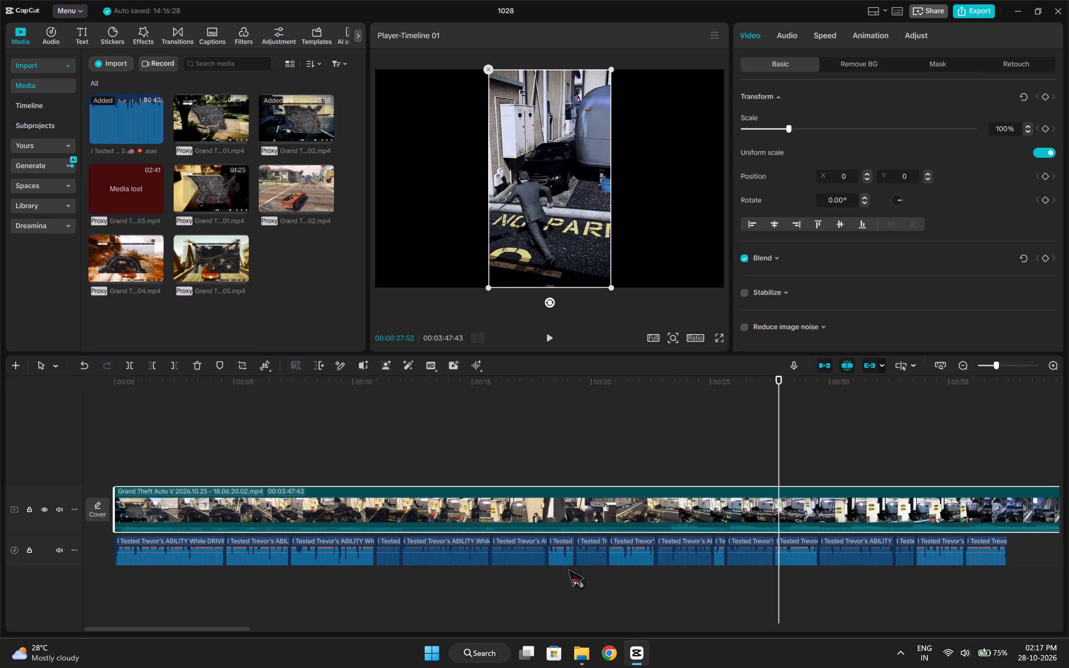
left_click(252, 453)
left_click_drag(252, 453, 87, 466)
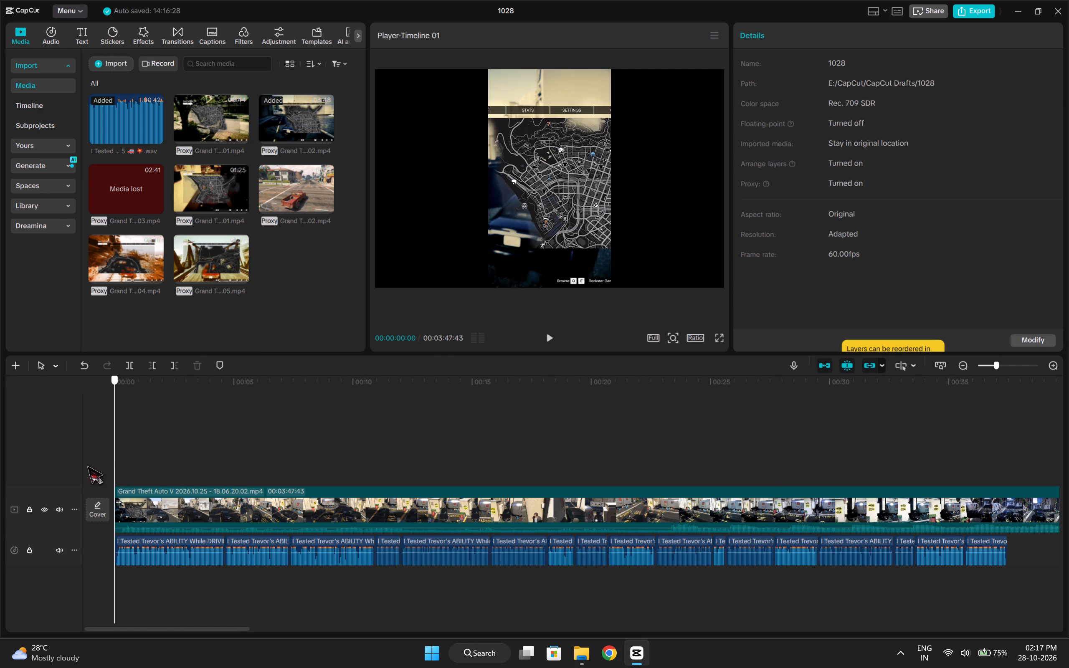
left_click_drag(87, 466, 0, 443)
left_click(240, 134)
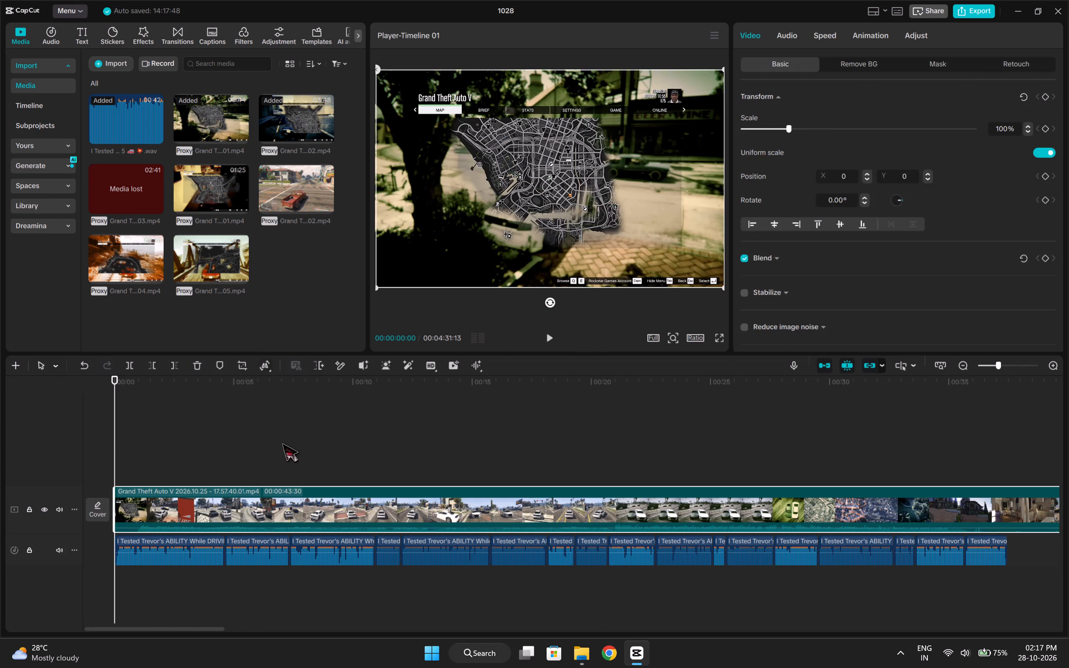
Trim about 8 seconds of opening menu footage from the 17.57.40.01 clip and cut its end where the first voiceover segment ends.
left_click(282, 443)
left_click_drag(282, 443, 302, 445)
type("q")
key("space")
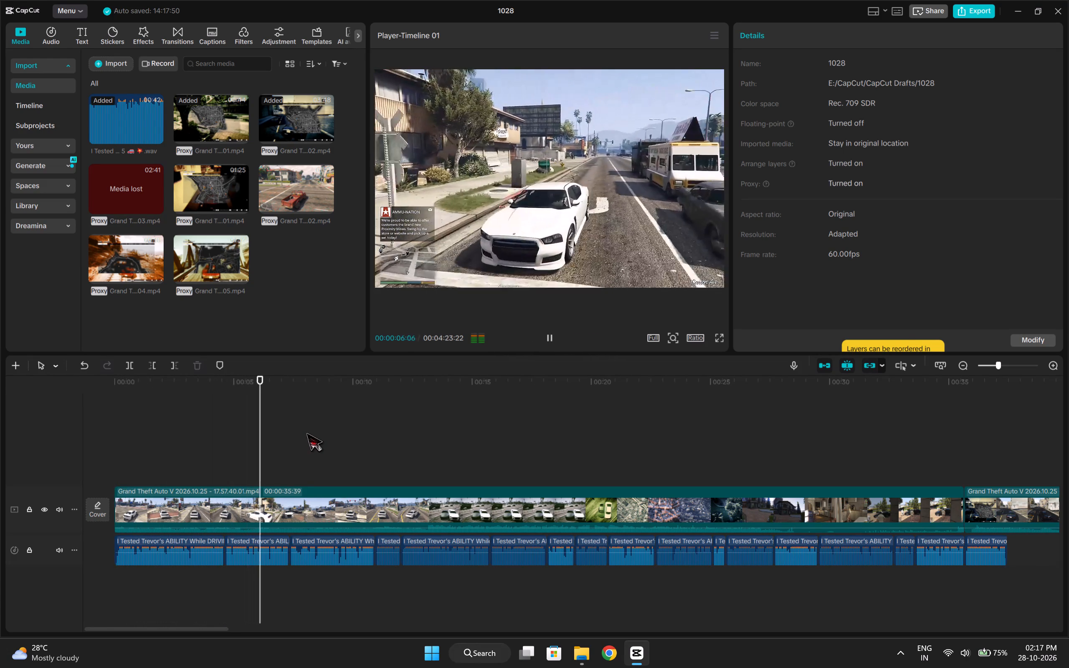
key("space")
left_click(231, 447)
left_click_drag(231, 447, 226, 452)
key("w")
key("space")
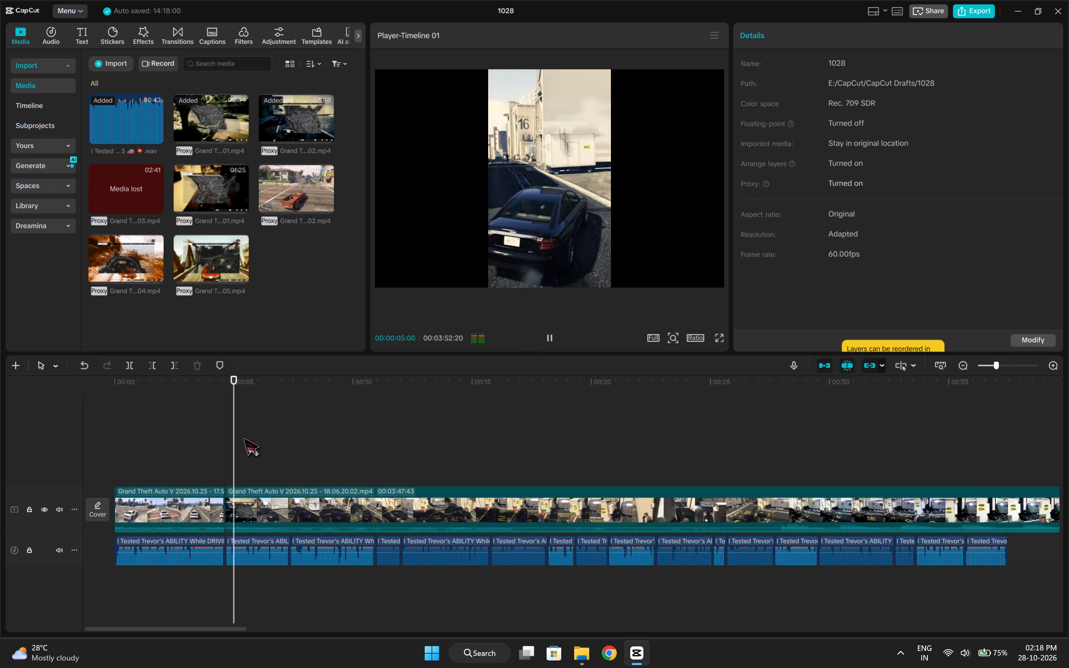
Scrub through the 18.06.20.02 clip and trim off its start up to about 00:01:39 on the timeline.
double_click(243, 438)
left_click_drag(243, 438, 677, 412)
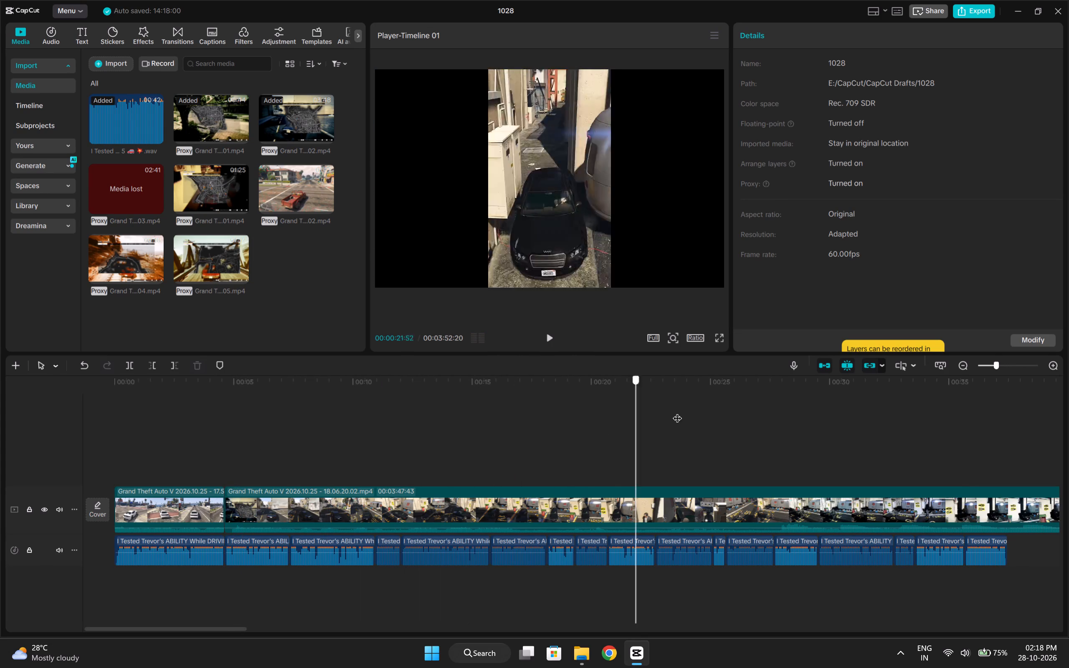
left_click_drag(677, 412, 913, 396)
left_click_drag(217, 628, 347, 628)
left_click(277, 455)
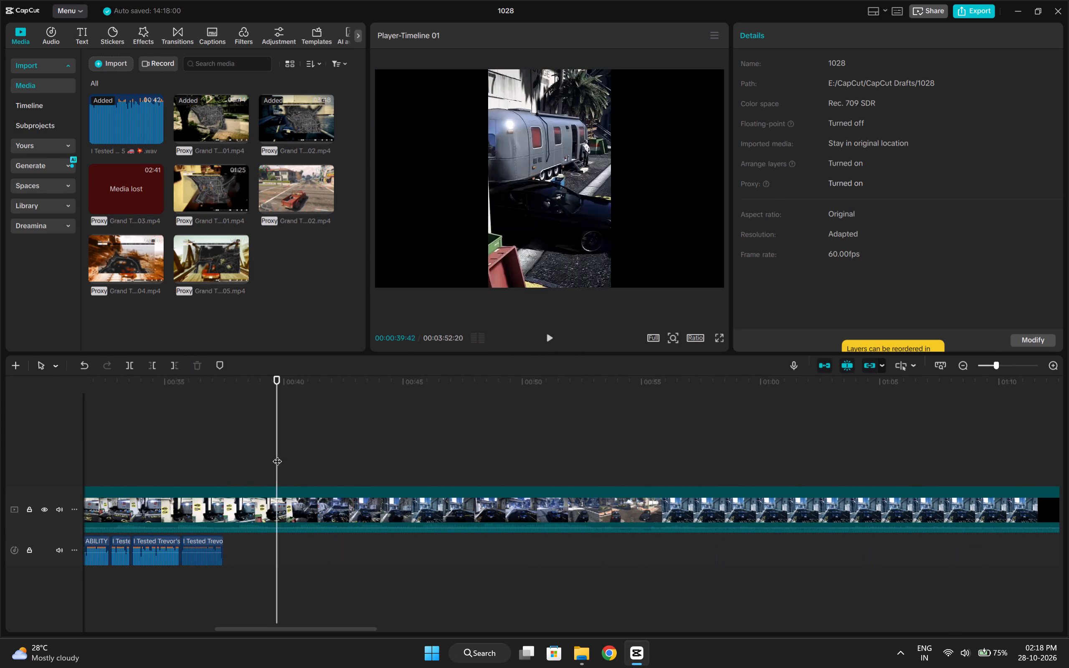
left_click_drag(277, 455, 603, 455)
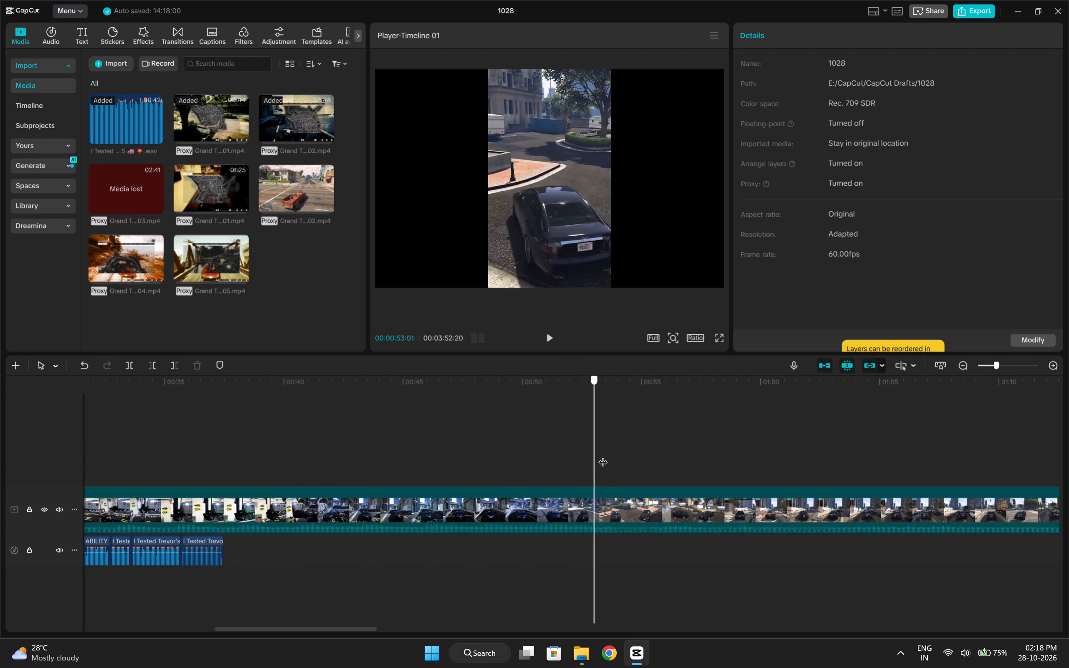
left_click_drag(603, 455, 767, 461)
left_click_drag(351, 628, 377, 624)
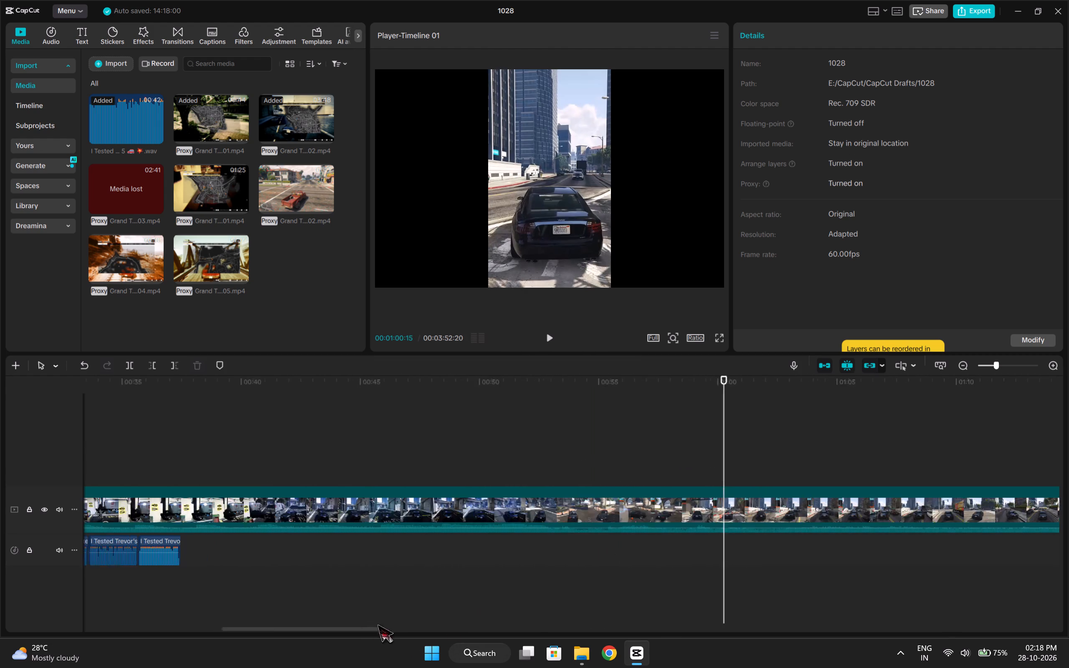
left_click_drag(377, 624, 534, 618)
left_click(532, 448)
left_click_drag(533, 448, 594, 455)
key("q")
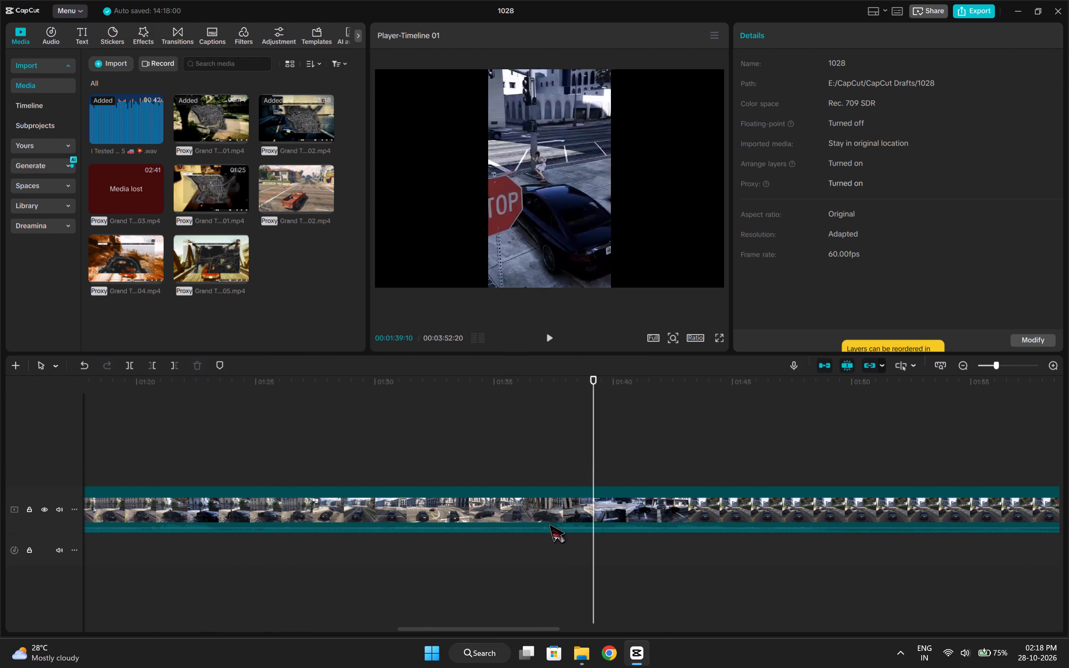
Trim the 18.06.20.02 clip's start further, removing about 25 seconds and three more stretches of about 17 seconds each.
left_click(603, 622)
left_click_drag(606, 627, 257, 661)
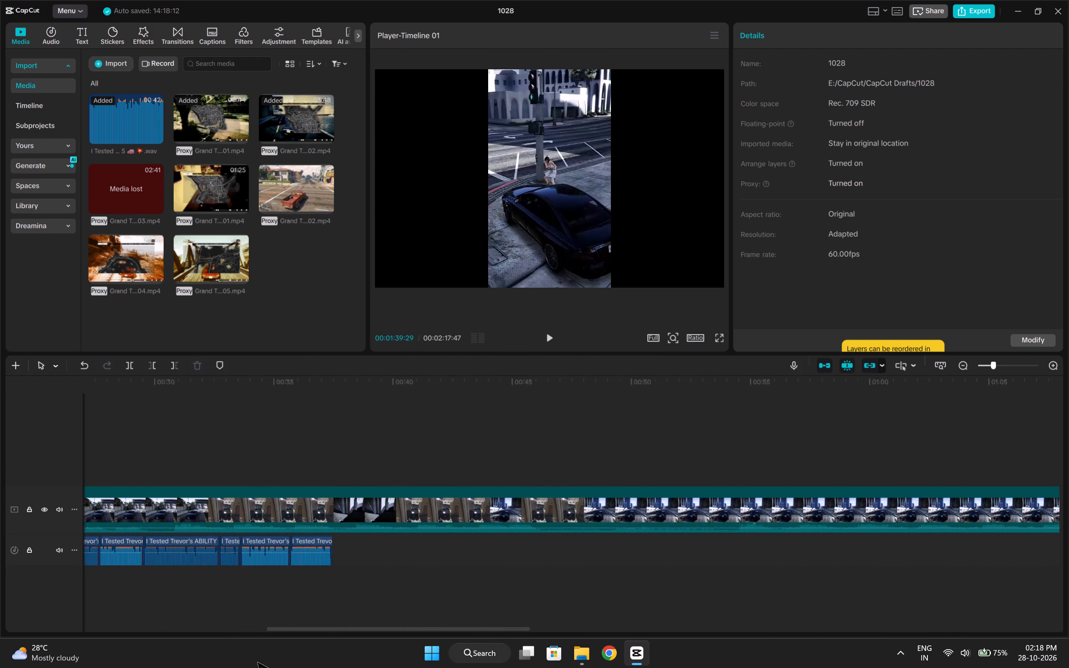
left_click_drag(257, 661, 15, 664)
left_click(243, 434)
left_click_drag(243, 434, 532, 438)
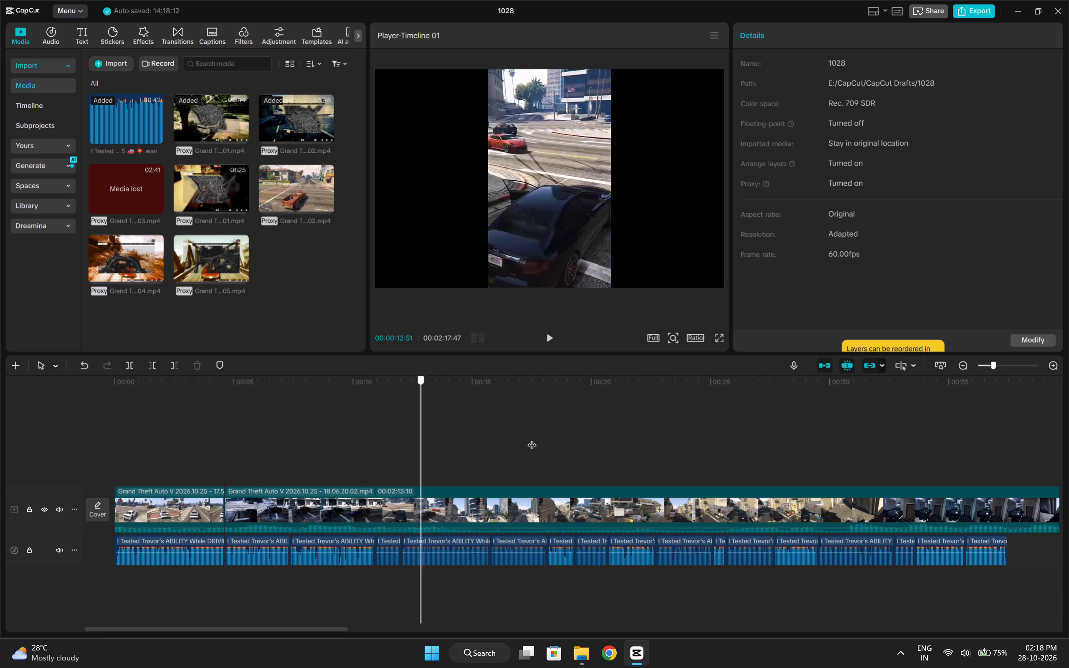
left_click_drag(532, 438, 815, 438)
key("q")
left_click(630, 446)
key("q")
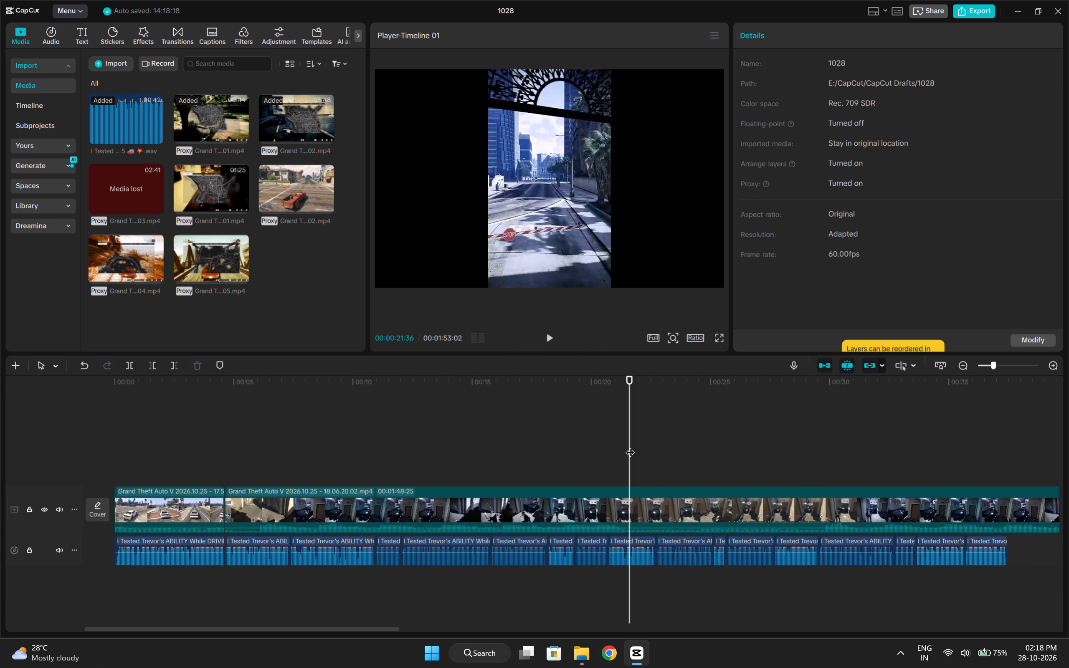
left_click(630, 446)
key("q")
left_click(630, 446)
key("q")
Trim about 15 more seconds off the start of the 18.06.20.02 clip and play back its new opening.
left_click(630, 446)
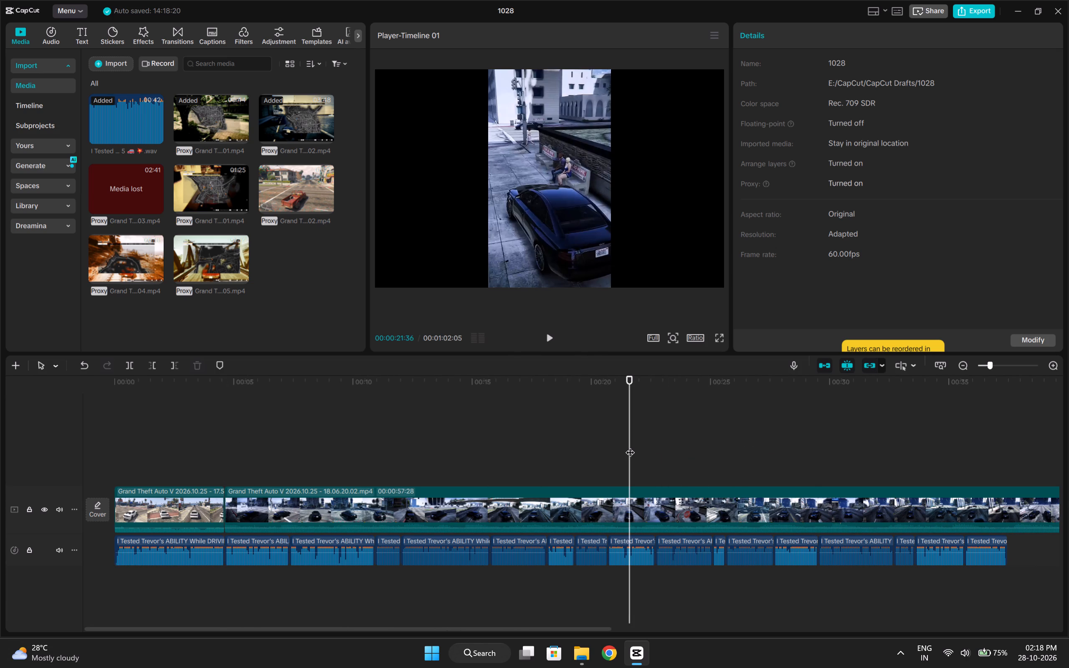
left_click_drag(630, 446, 588, 463)
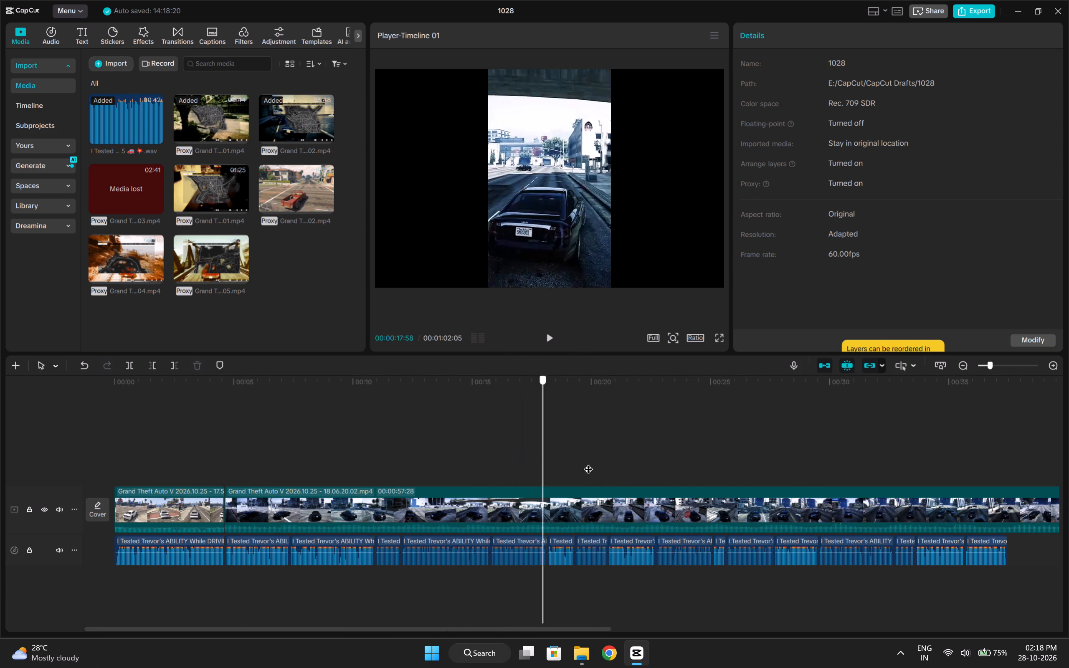
left_click_drag(588, 463, 590, 464)
key("q")
key("space")
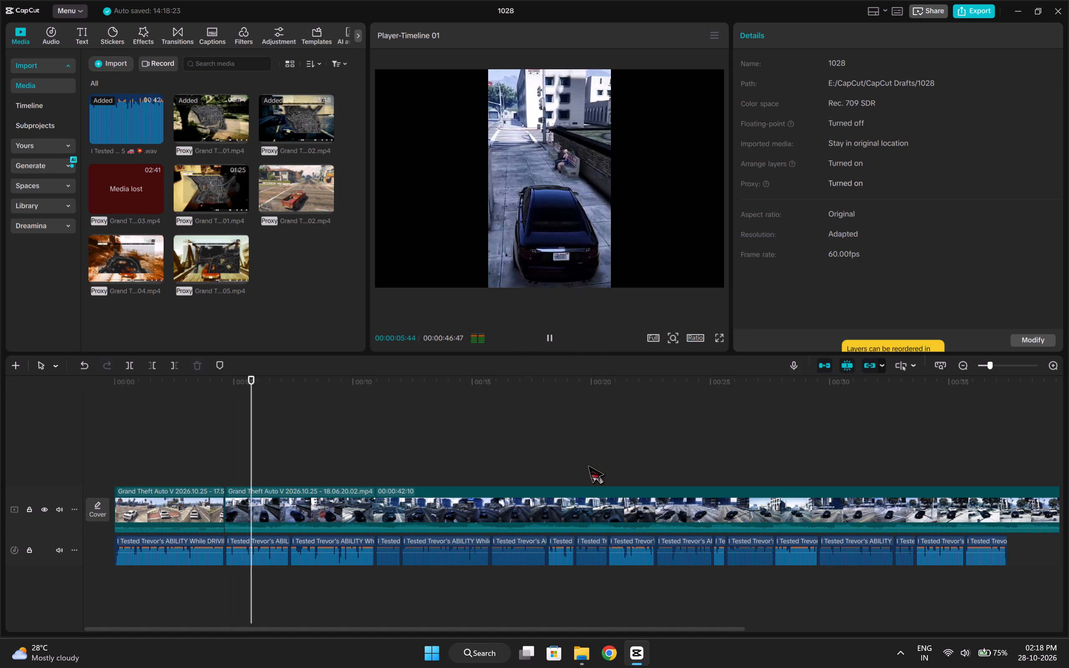
key("space")
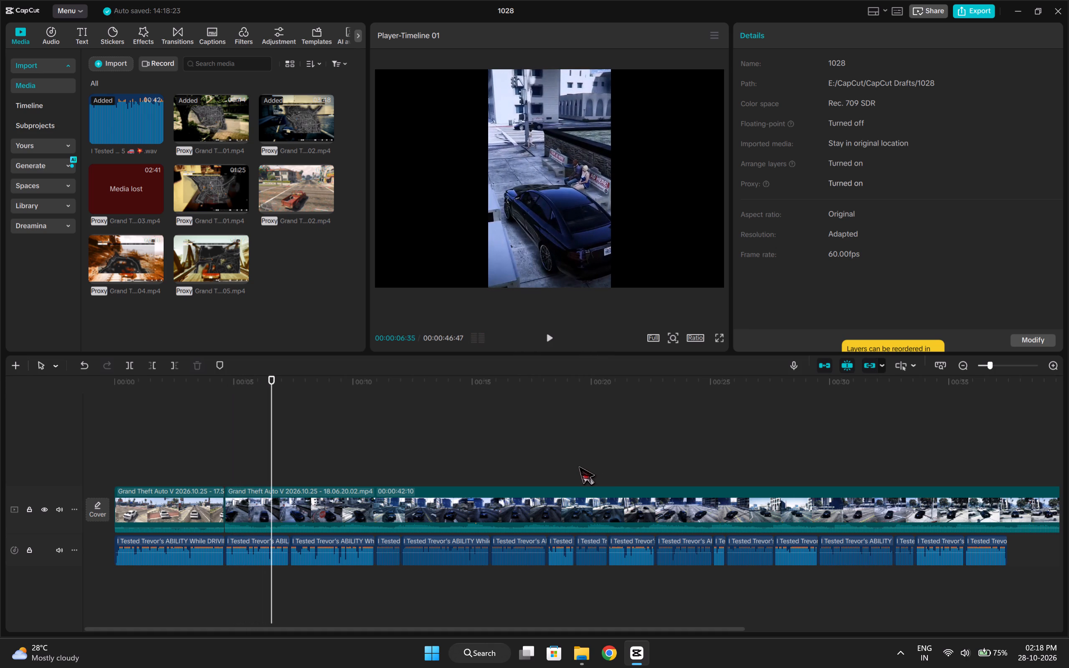
left_click(249, 466)
key("space")
key("space")
key("space")
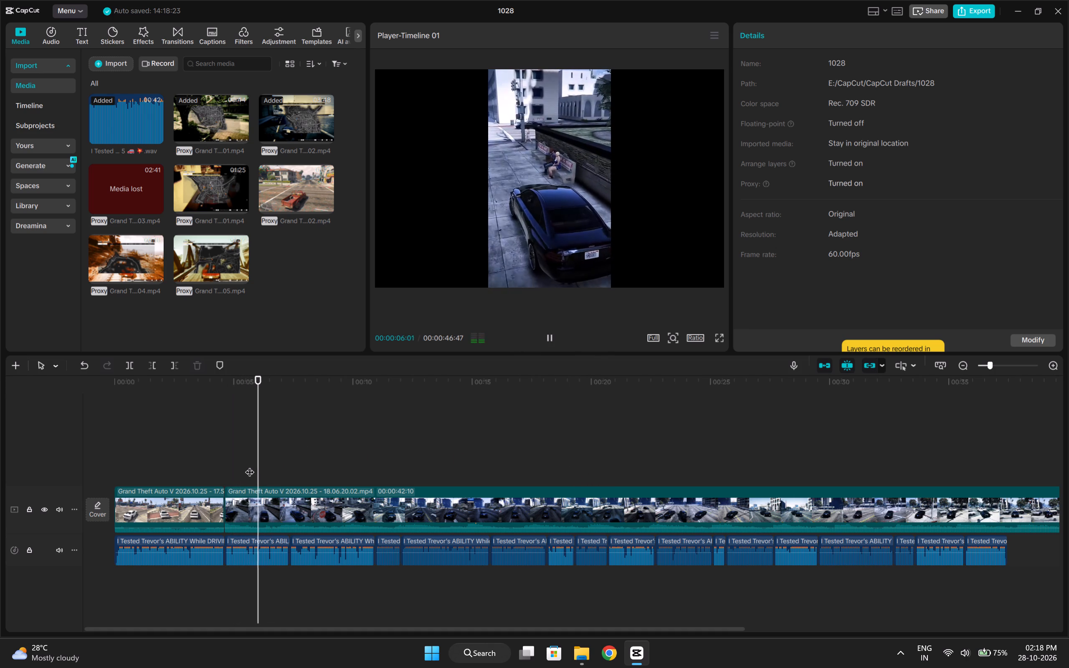
key("space")
Scrub the 18.06.20.02 clip's opening and trim about 6 more seconds off its start.
left_click(291, 444)
left_click_drag(291, 444, 308, 444)
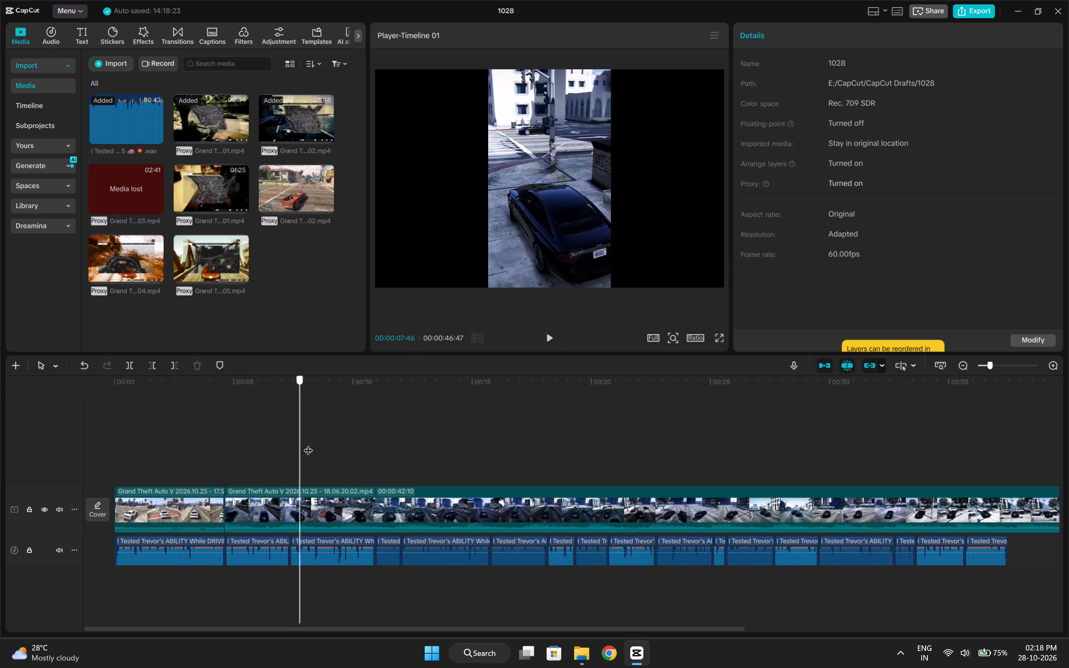
left_click_drag(308, 444, 253, 461)
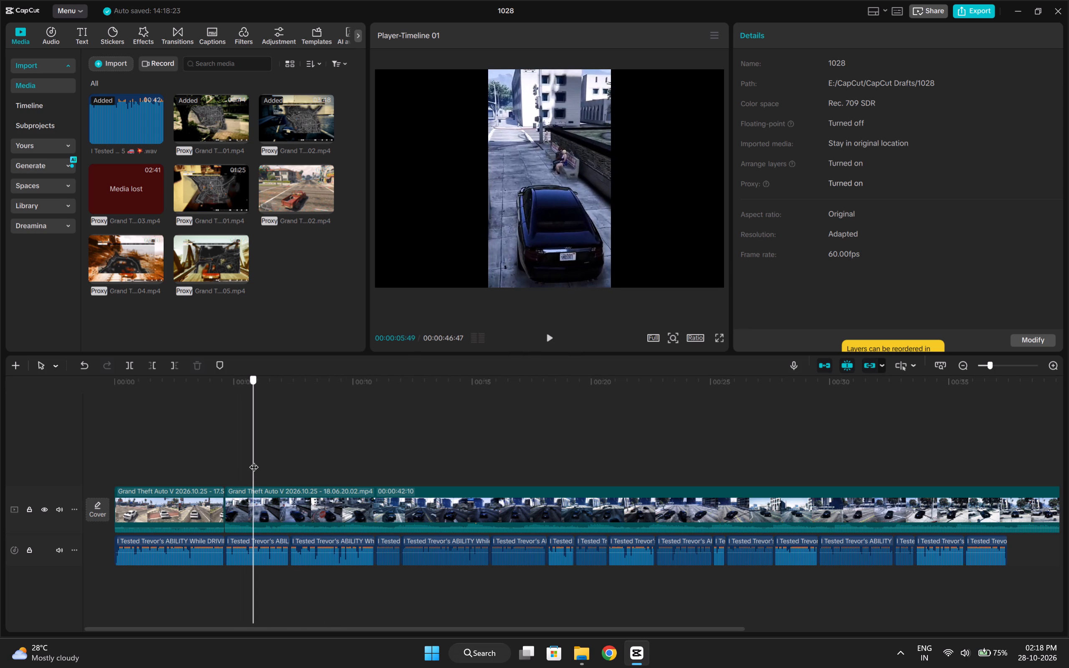
left_click_drag(253, 461, 378, 463)
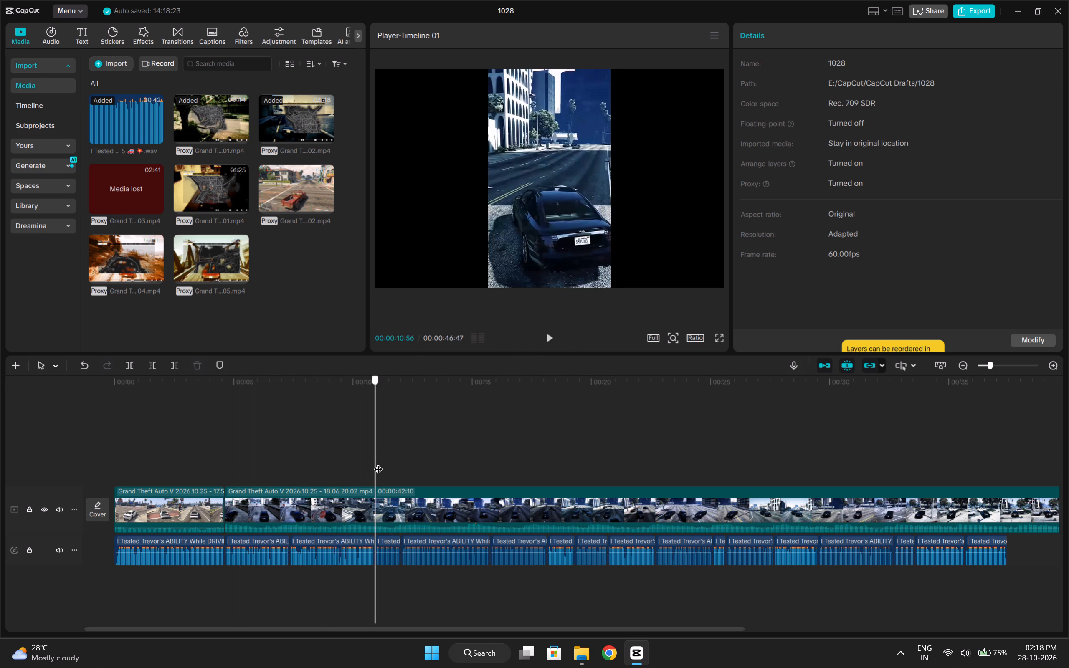
left_click_drag(378, 463, 378, 463)
type("q")
Play the 18.06.20.02 clip and cut off everything after 00:00:06:03.
key("space")
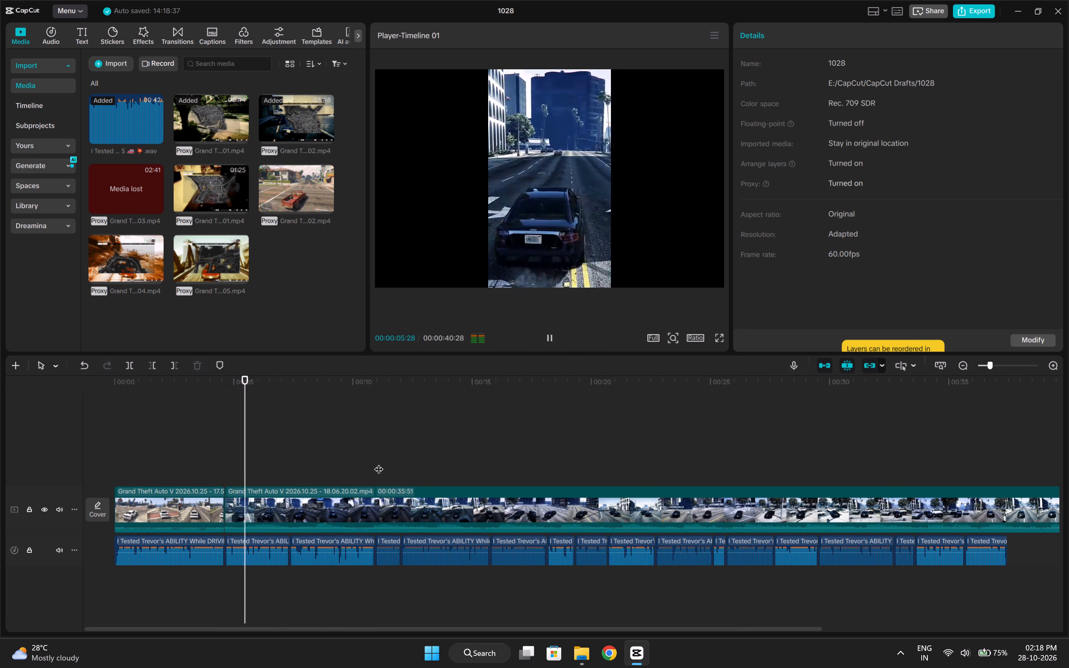
key("space")
key("w")
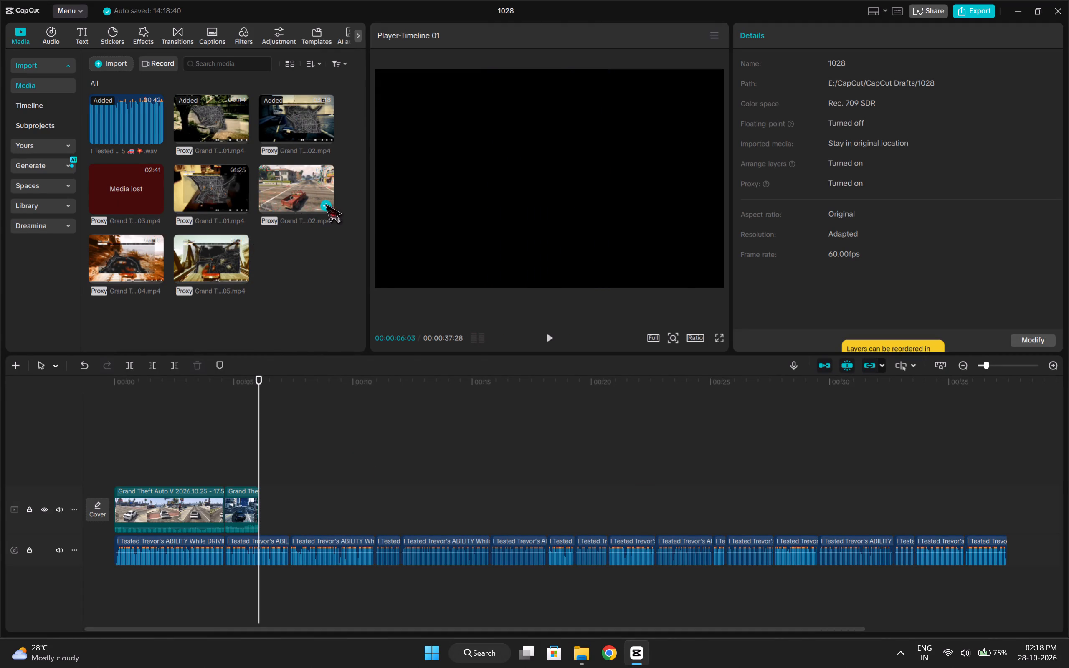
Add the recording 2026.10.28 - 13.52.45.02 after the last gameplay clip and crop it to 9:16.
left_click(325, 204)
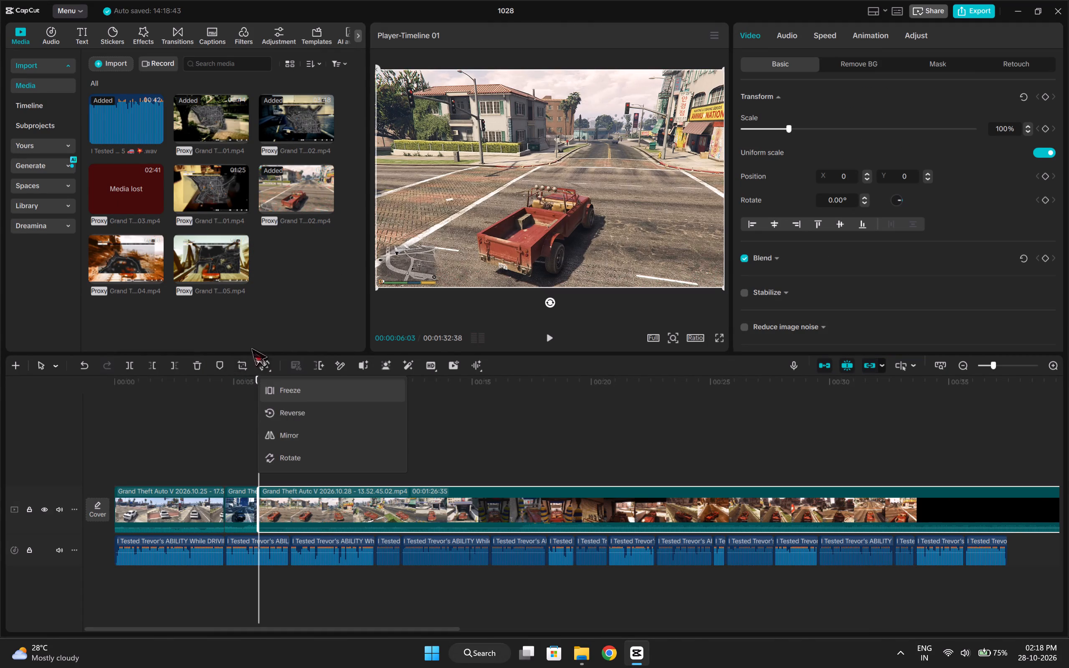
left_click(238, 366)
left_click(504, 504)
left_click(508, 493)
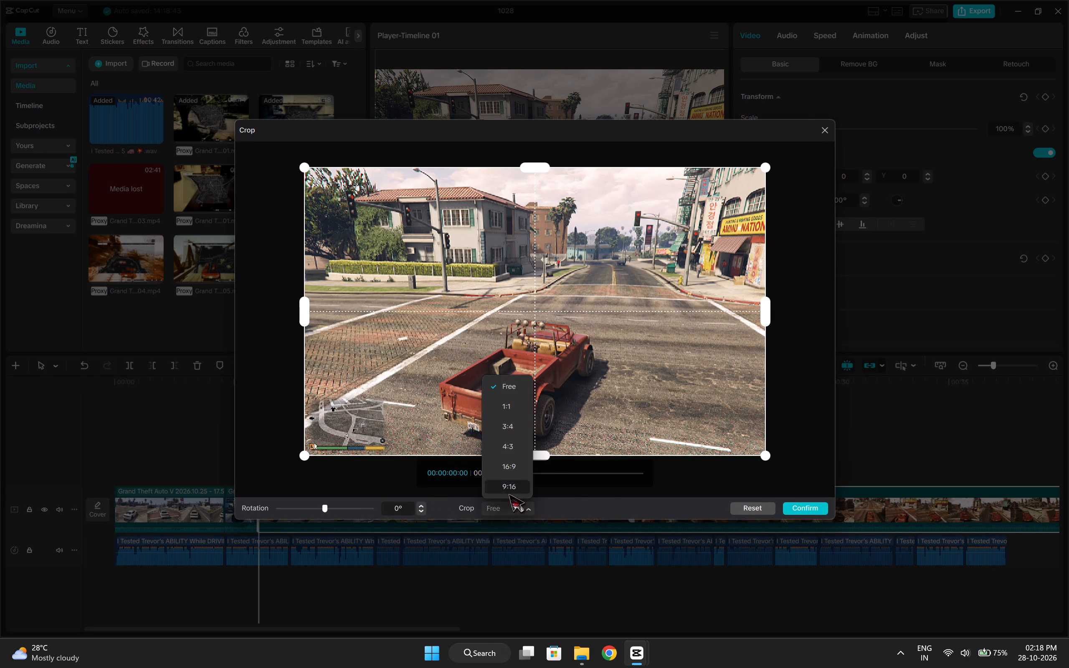
left_click(805, 508)
Scrub through the 13.52.45.02 clip and trim about 24 seconds off its start.
left_click(600, 459)
left_click_drag(600, 459, 657, 444)
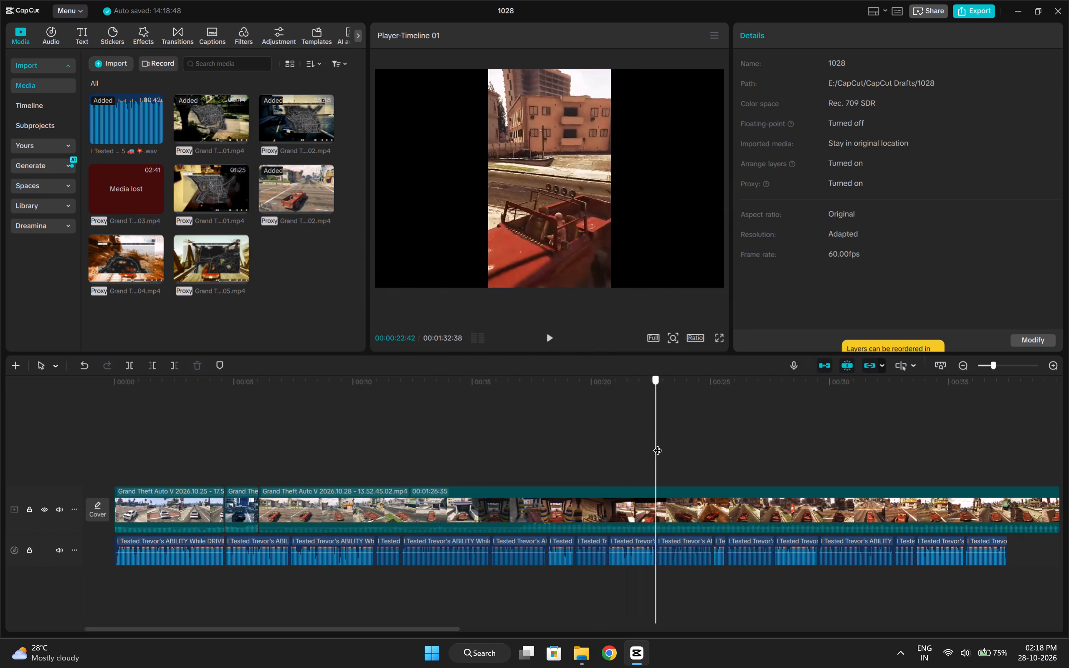
left_click_drag(657, 444, 779, 436)
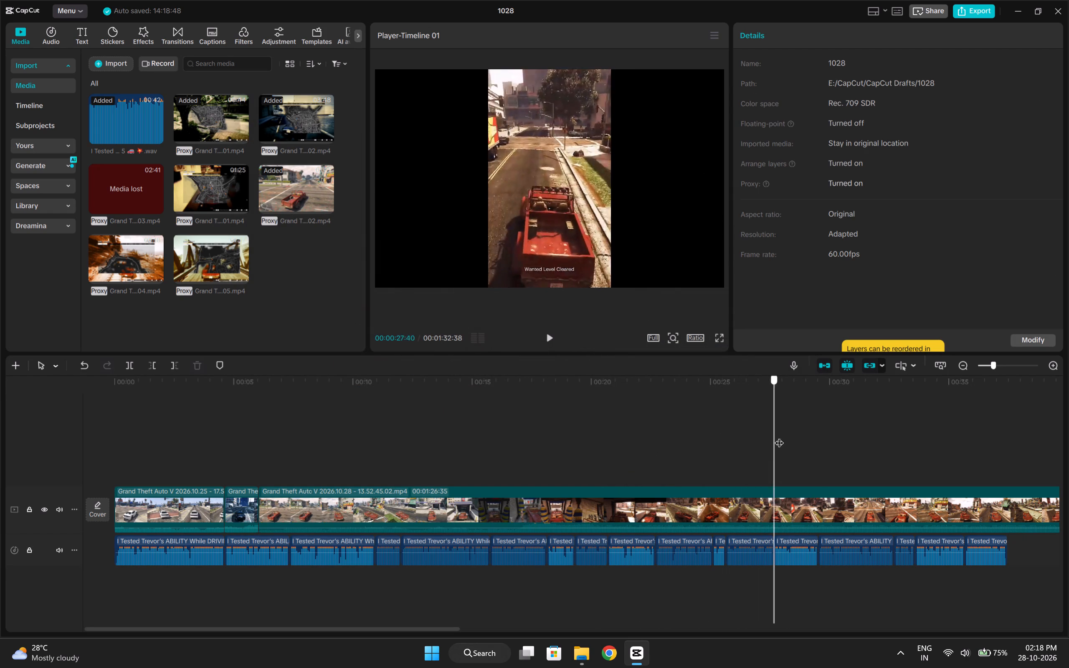
left_click_drag(779, 436, 843, 435)
key("q")
Scrub further through the 13.52.45.02 clip, trim about 18 more seconds off its start and play the result.
key("space")
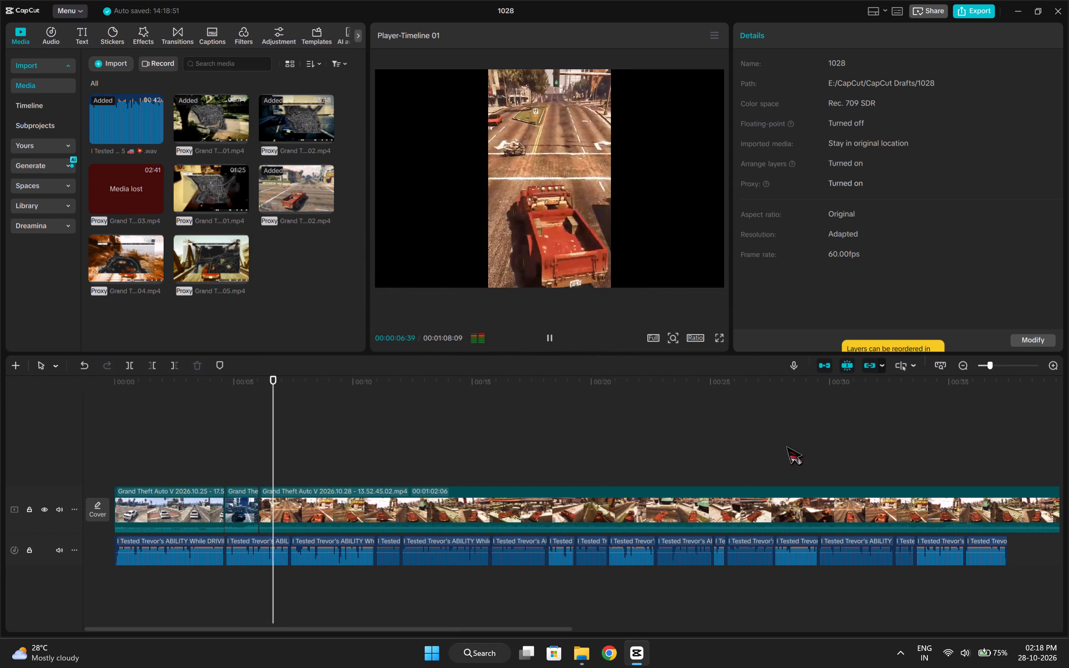
key("space")
left_click_drag(294, 445, 293, 445)
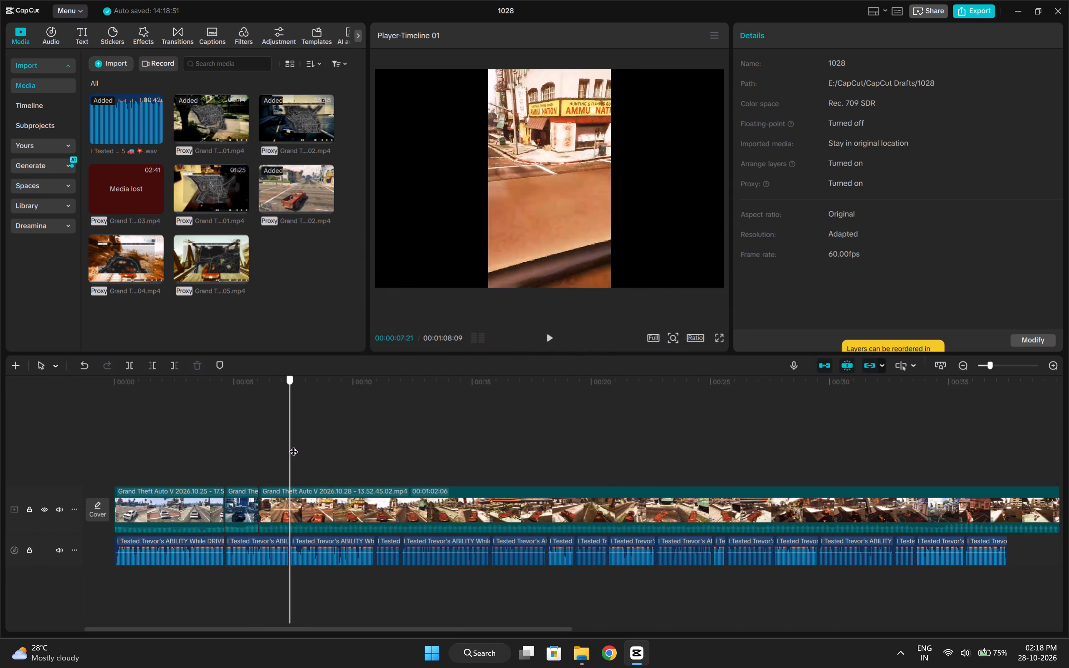
left_click_drag(293, 445, 289, 447)
left_click_drag(289, 447, 479, 455)
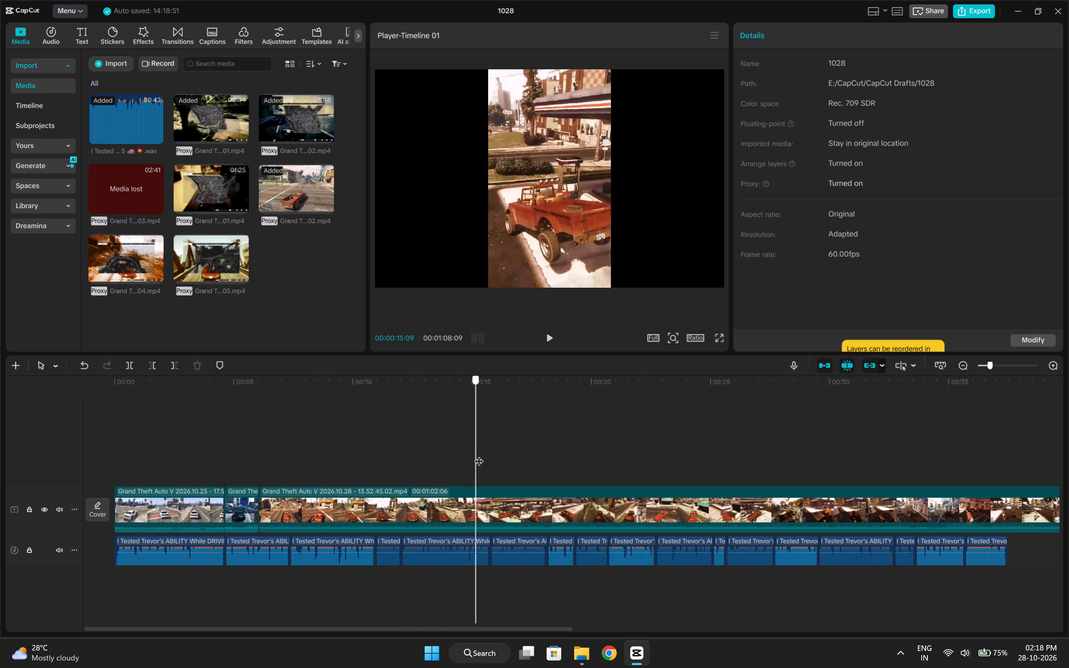
left_click_drag(479, 455, 707, 458)
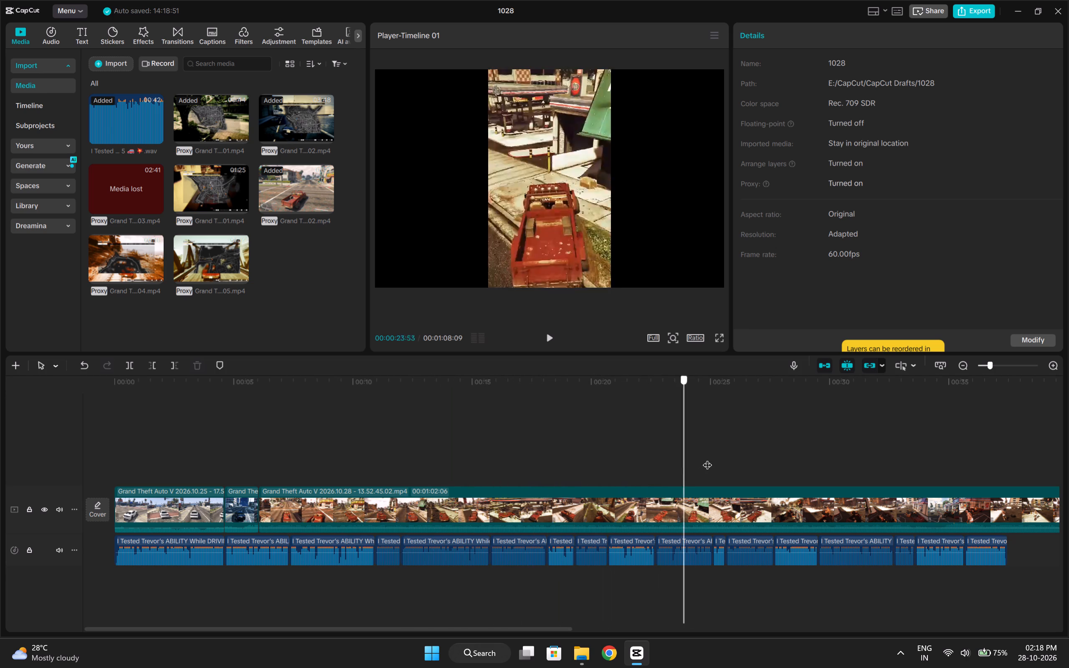
left_click_drag(707, 458, 697, 473)
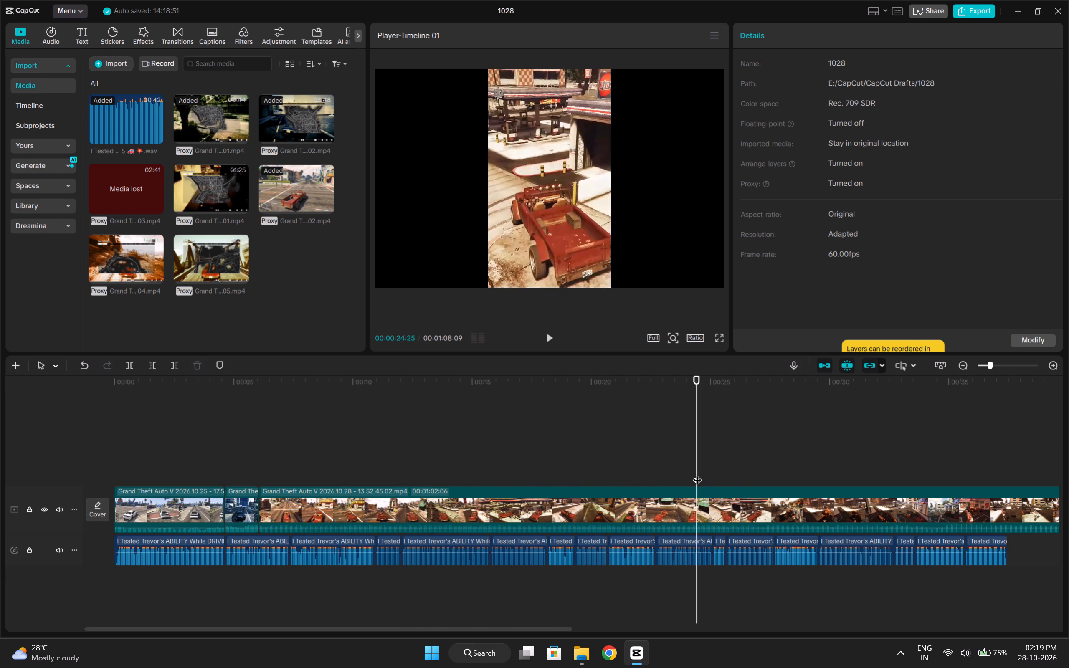
type("q")
key("space")
key("space")
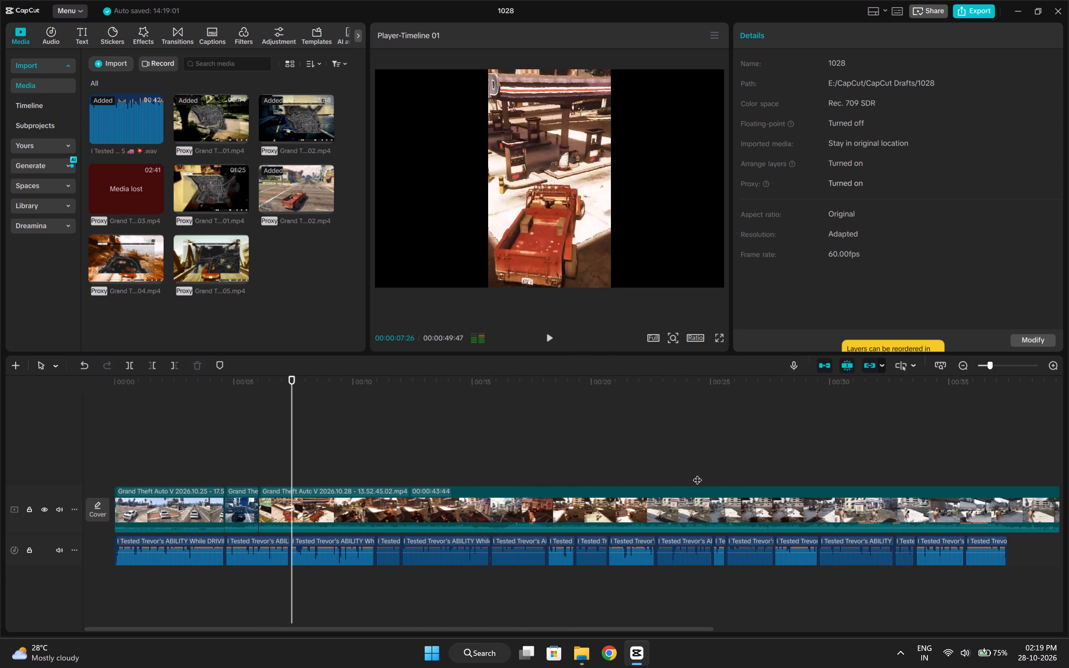
Cut off everything in the 13.52.45.02 clip after 00:00:07:21 and play the voiceover that follows.
left_click_drag(296, 466, 289, 467)
key("w")
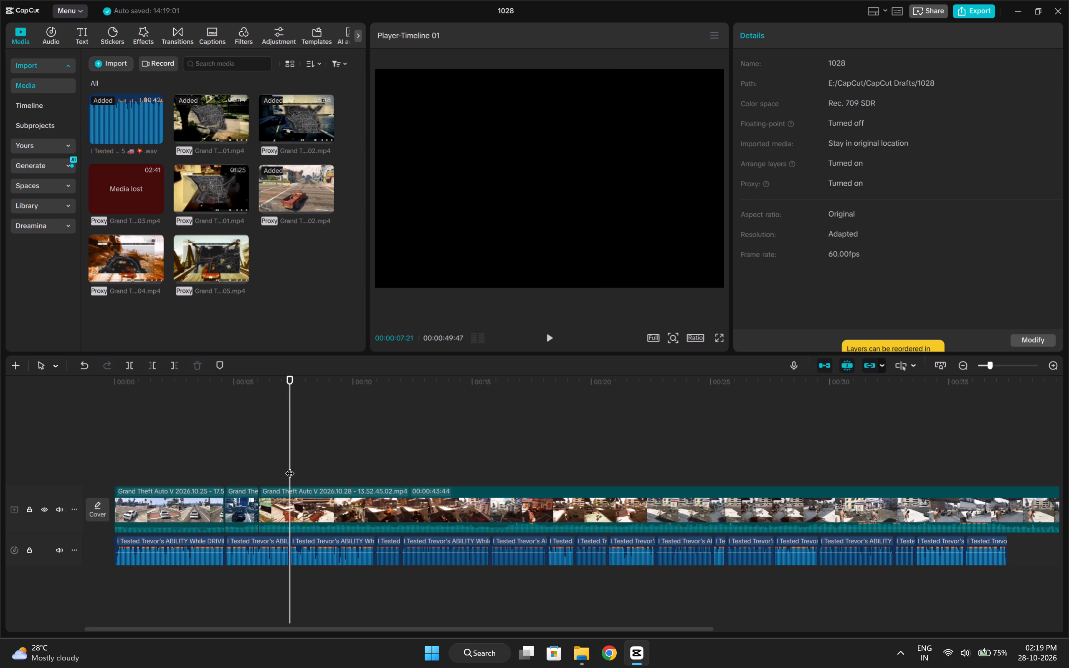
key("space")
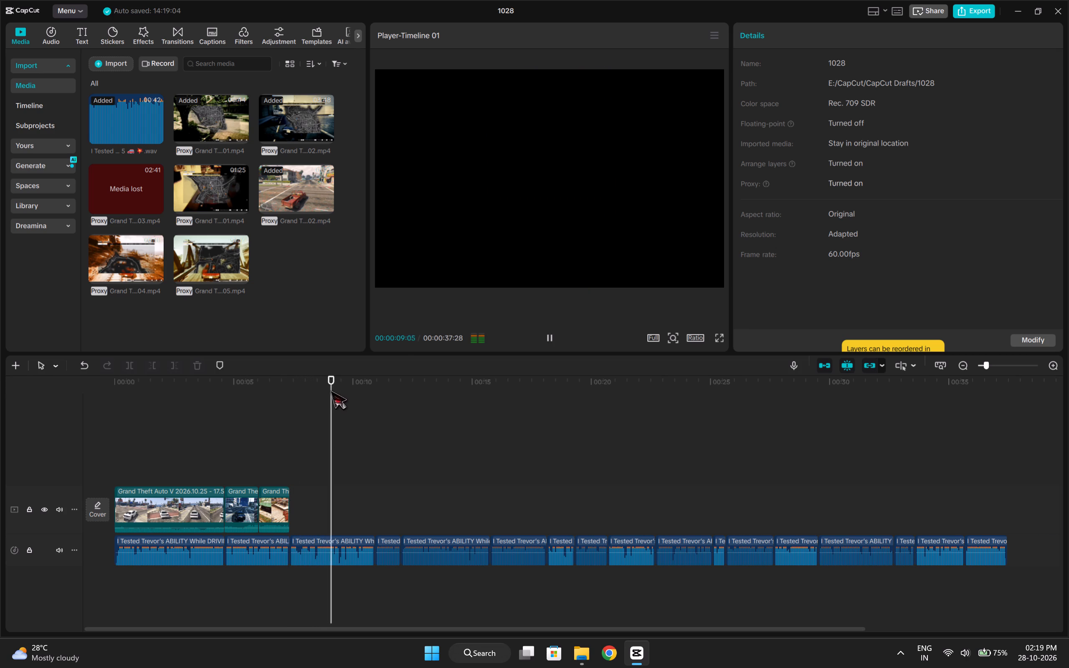
key("space")
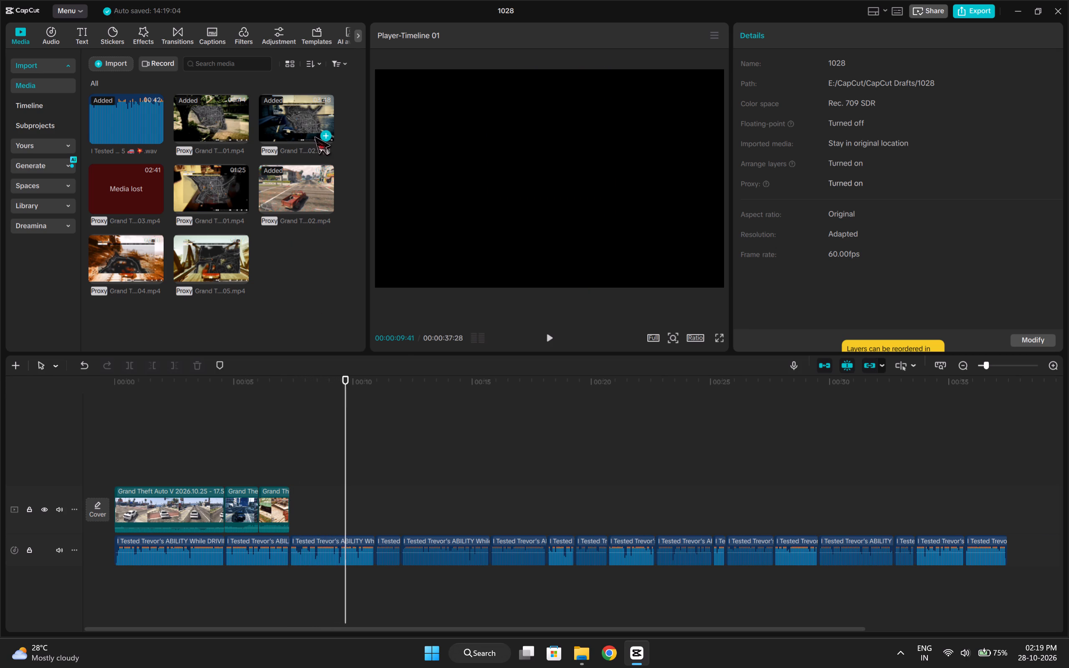
Add the recording 2026.10.25 - 18.06.20.02 after the last gameplay clip and trim about 14 seconds off its start.
left_click(329, 134)
left_click(457, 428)
left_click_drag(457, 428, 634, 444)
type("q")
Play the new 18.06.20.02 clip and cut off everything after 00:00:08:36.
key("space")
key("space")
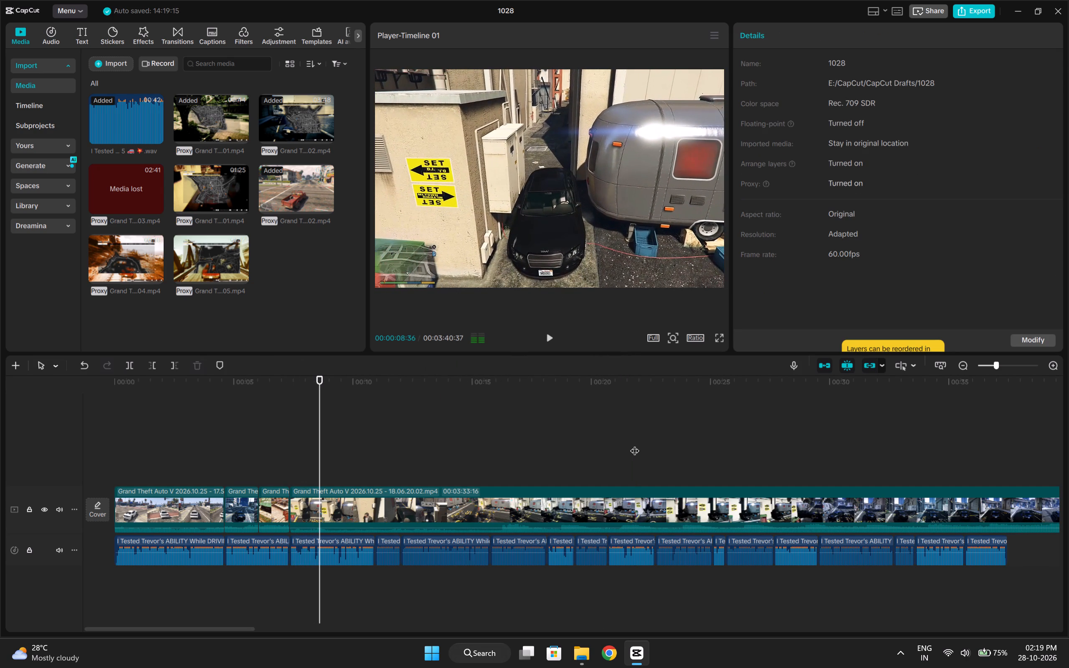
key("w")
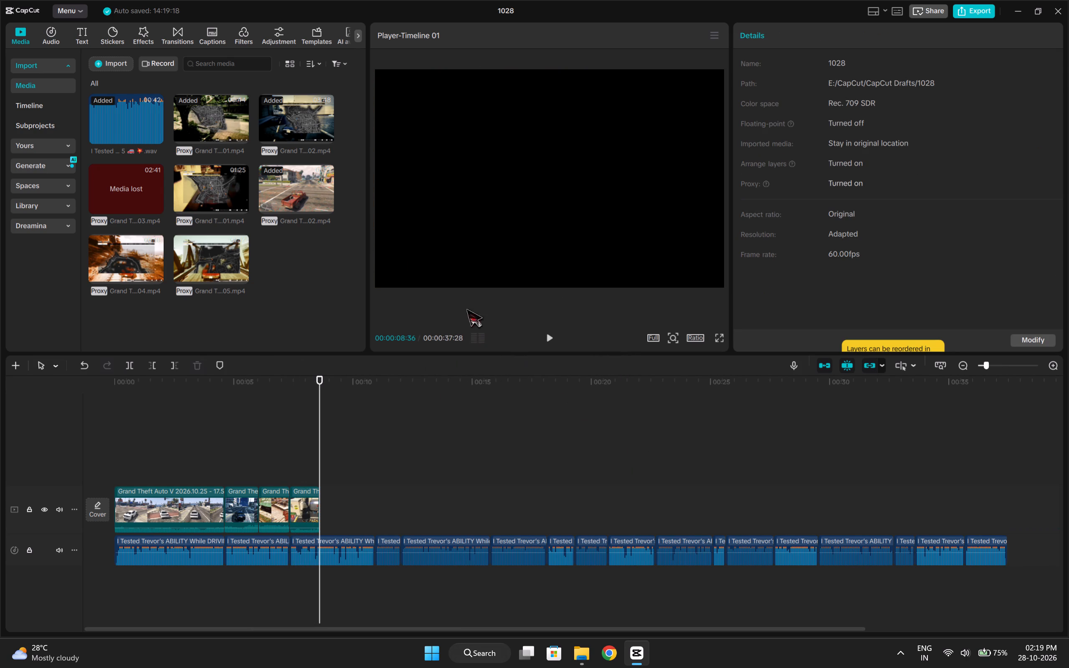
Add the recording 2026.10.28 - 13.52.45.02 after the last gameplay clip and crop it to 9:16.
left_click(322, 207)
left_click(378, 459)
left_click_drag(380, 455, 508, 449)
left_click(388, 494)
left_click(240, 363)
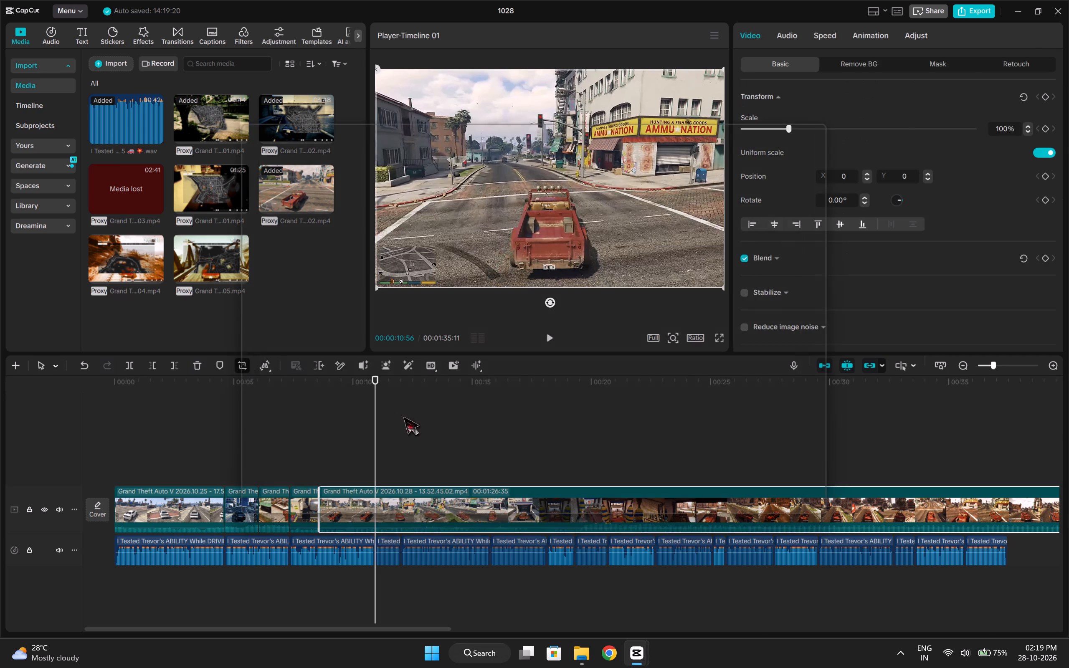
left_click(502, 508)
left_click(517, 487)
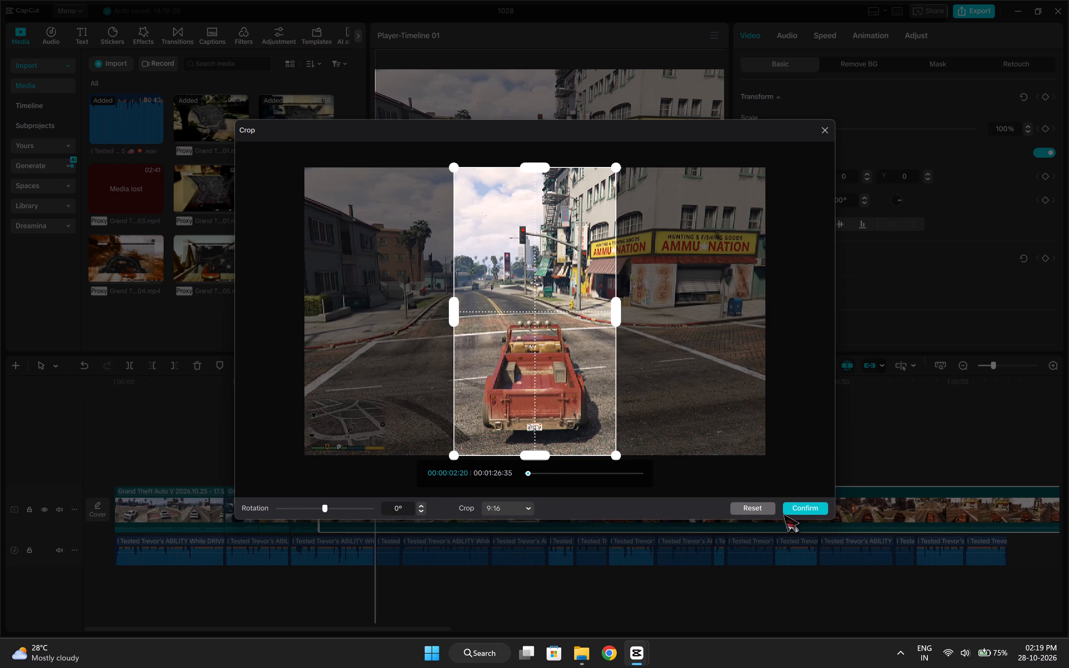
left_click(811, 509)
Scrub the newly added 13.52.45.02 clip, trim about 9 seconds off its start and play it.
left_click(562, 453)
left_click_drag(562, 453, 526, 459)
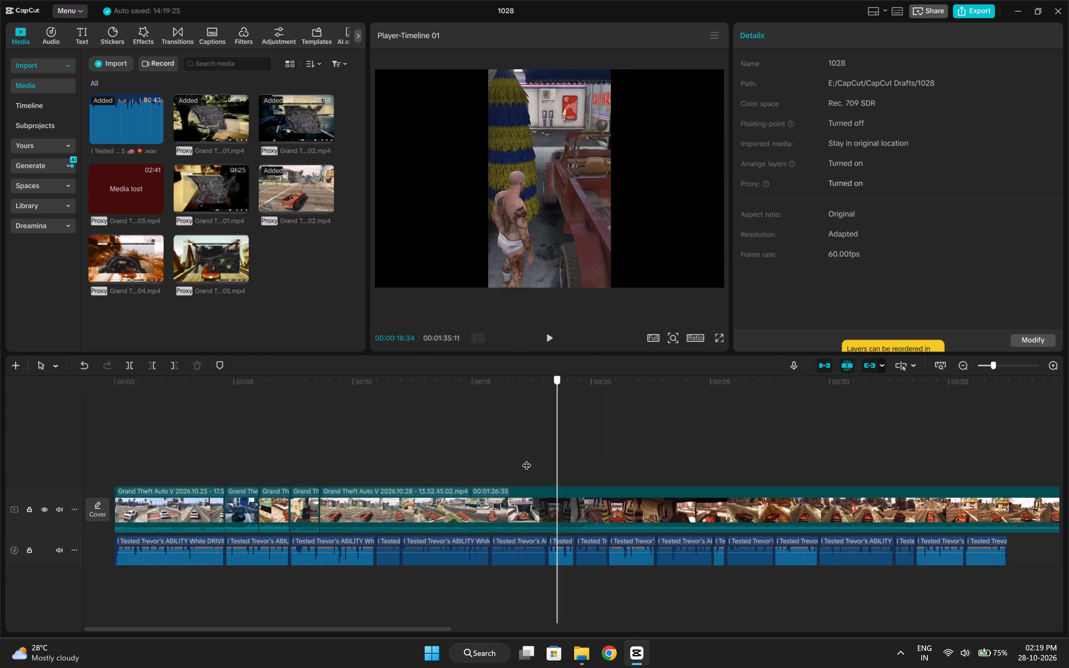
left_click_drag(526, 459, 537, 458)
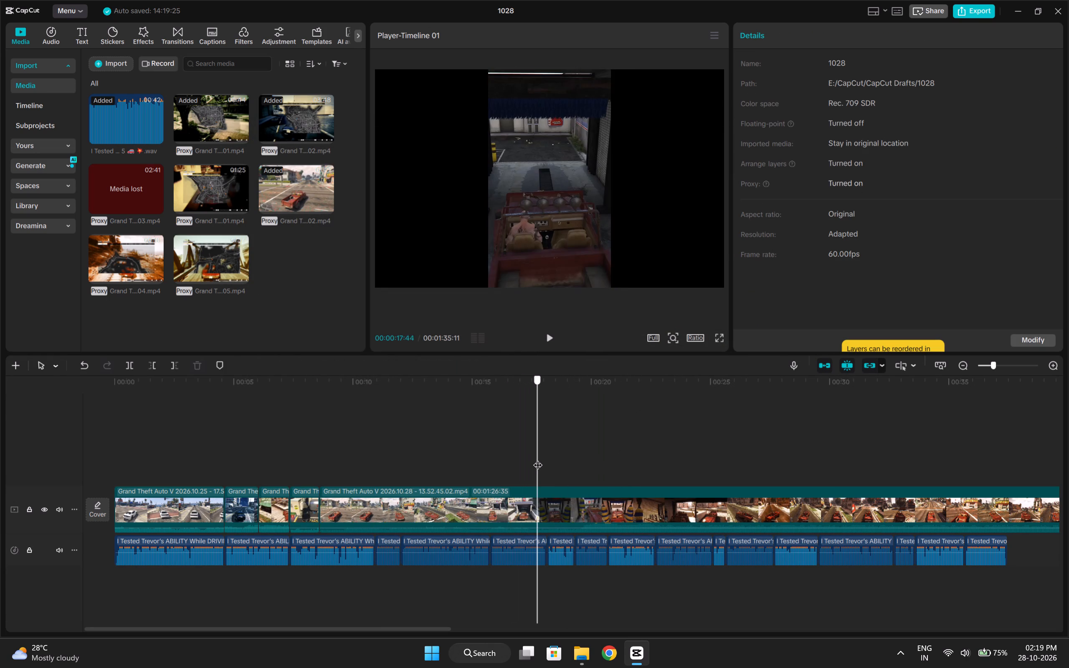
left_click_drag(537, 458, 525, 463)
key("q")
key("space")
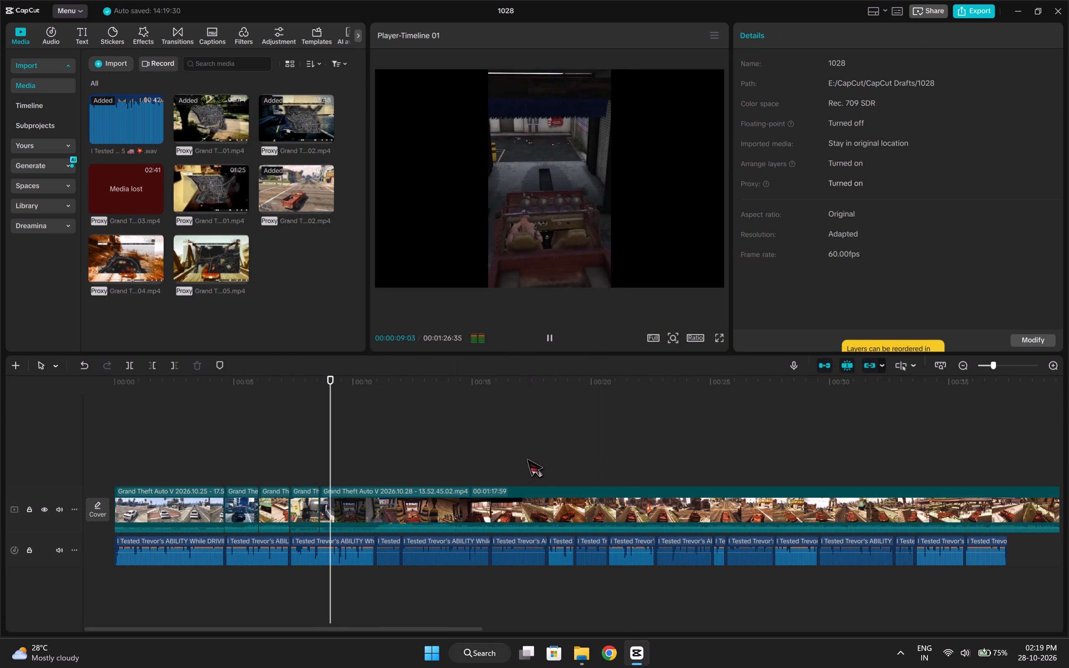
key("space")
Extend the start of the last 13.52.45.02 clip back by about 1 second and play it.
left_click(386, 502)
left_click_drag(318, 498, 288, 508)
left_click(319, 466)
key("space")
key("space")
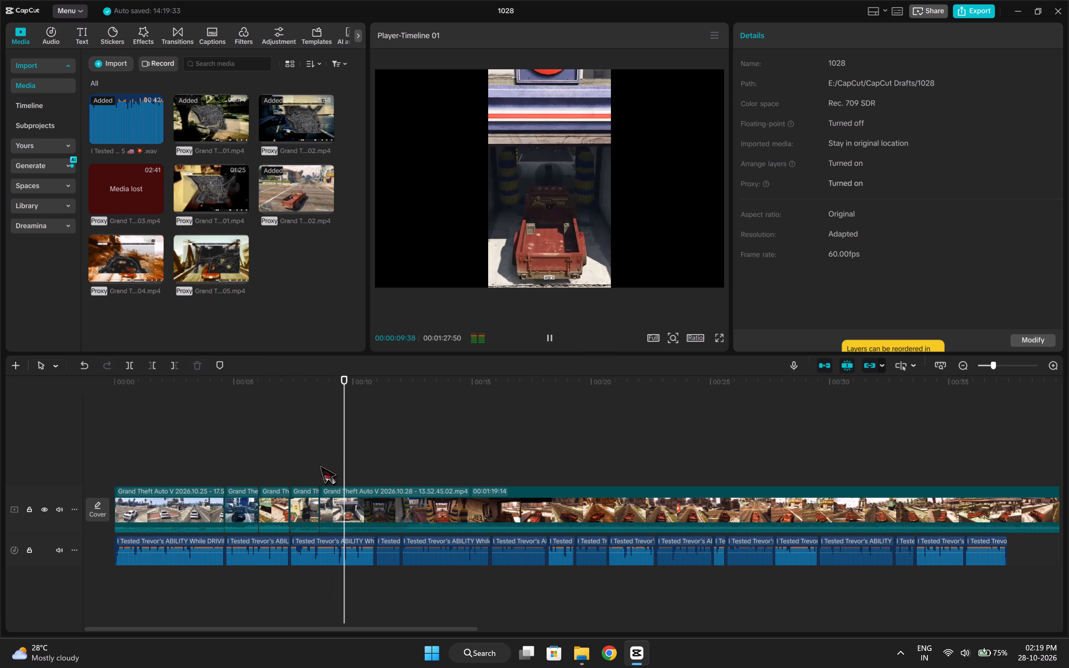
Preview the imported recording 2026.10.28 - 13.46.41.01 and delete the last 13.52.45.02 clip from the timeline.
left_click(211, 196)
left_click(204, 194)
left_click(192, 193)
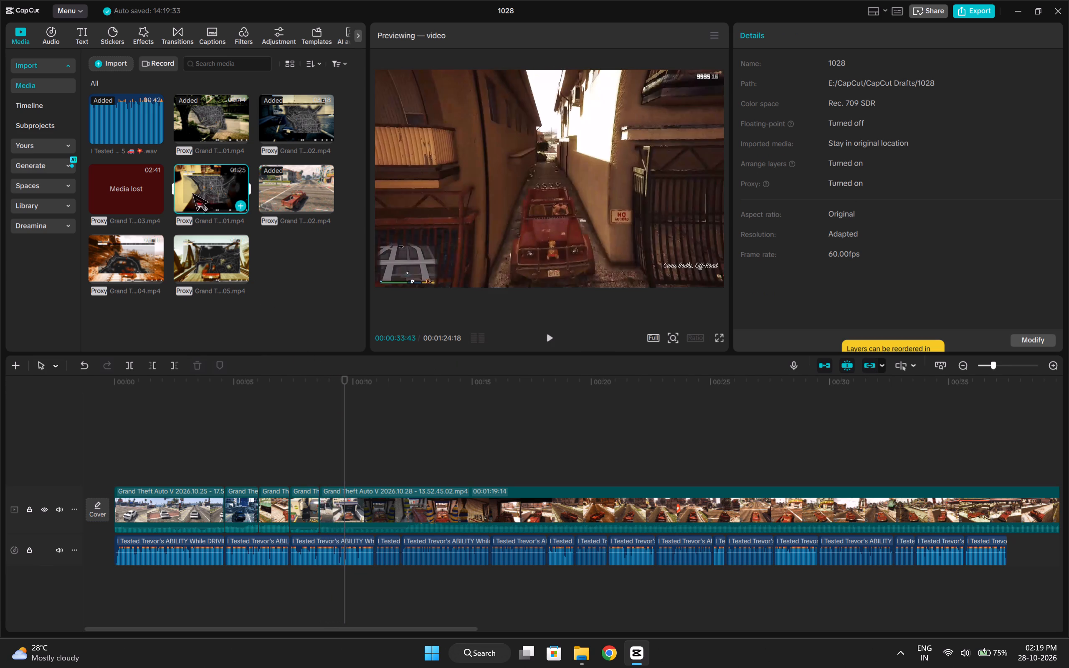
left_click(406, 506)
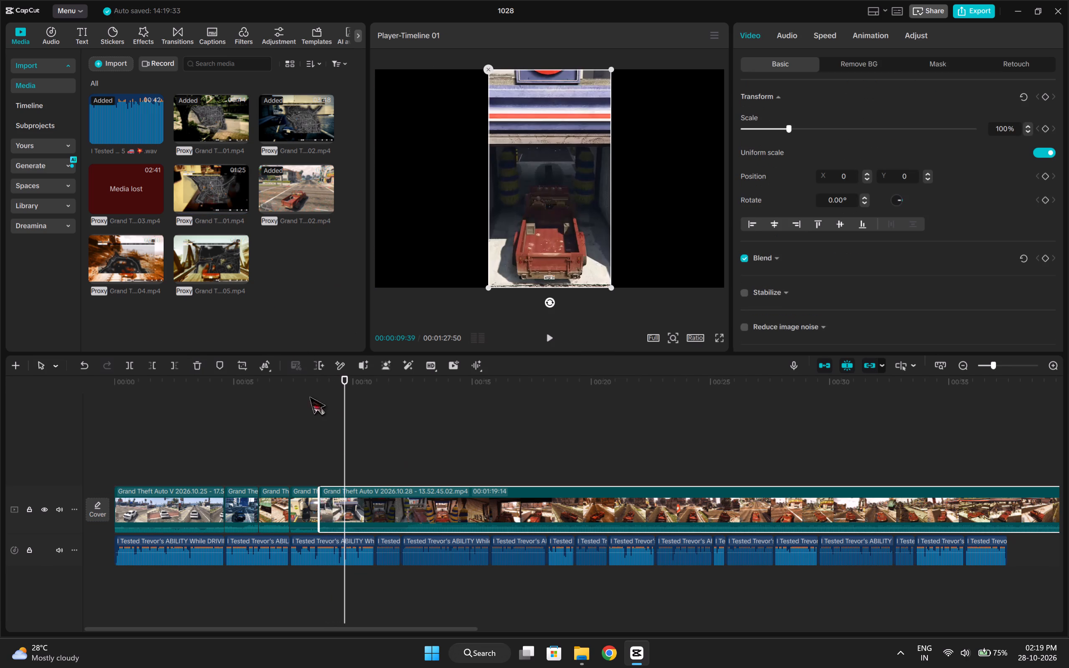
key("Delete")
Add the recording 2026.10.28 - 13.46.41.01 after the last gameplay clip and crop it to 9:16.
left_click(243, 201)
left_click(241, 358)
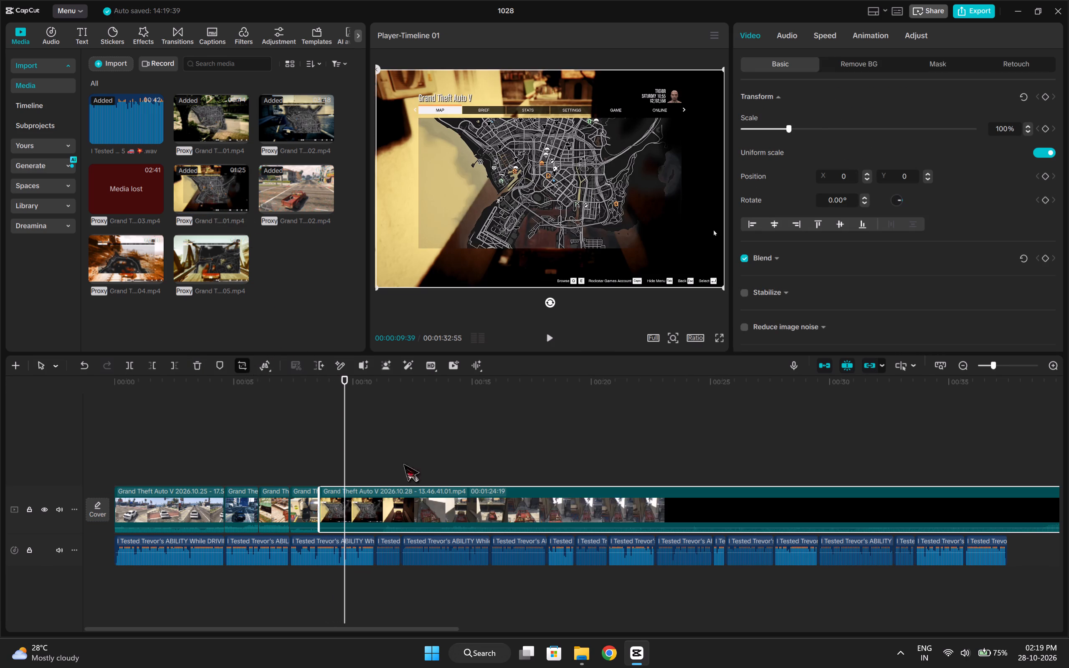
left_click(505, 509)
left_click(509, 495)
left_click(827, 511)
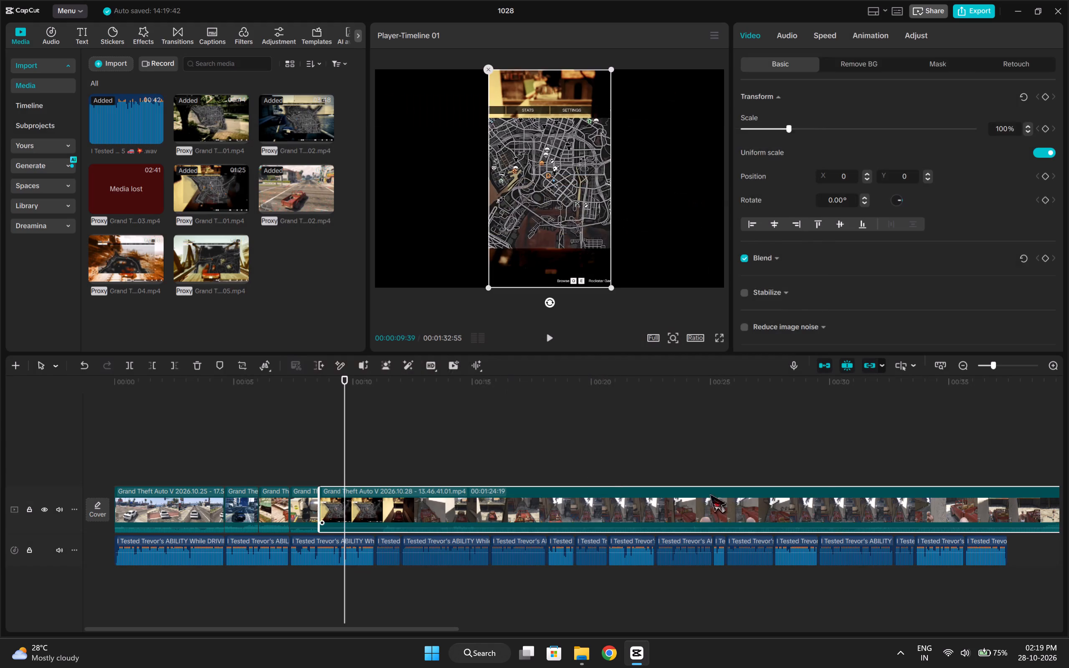
Trim about 10 seconds off the start of the 13.46.41.01 clip and cut off everything after 00:00:09:29.
left_click(418, 448)
left_click_drag(418, 448, 552, 462)
key("q")
key("space")
key("space")
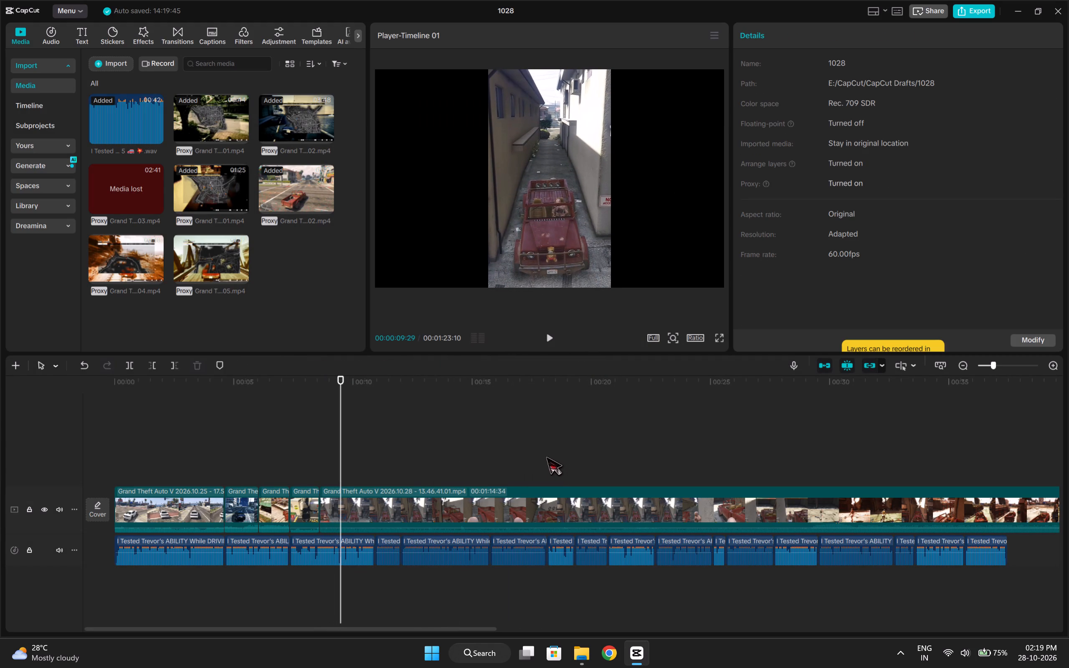
key("w")
key("space")
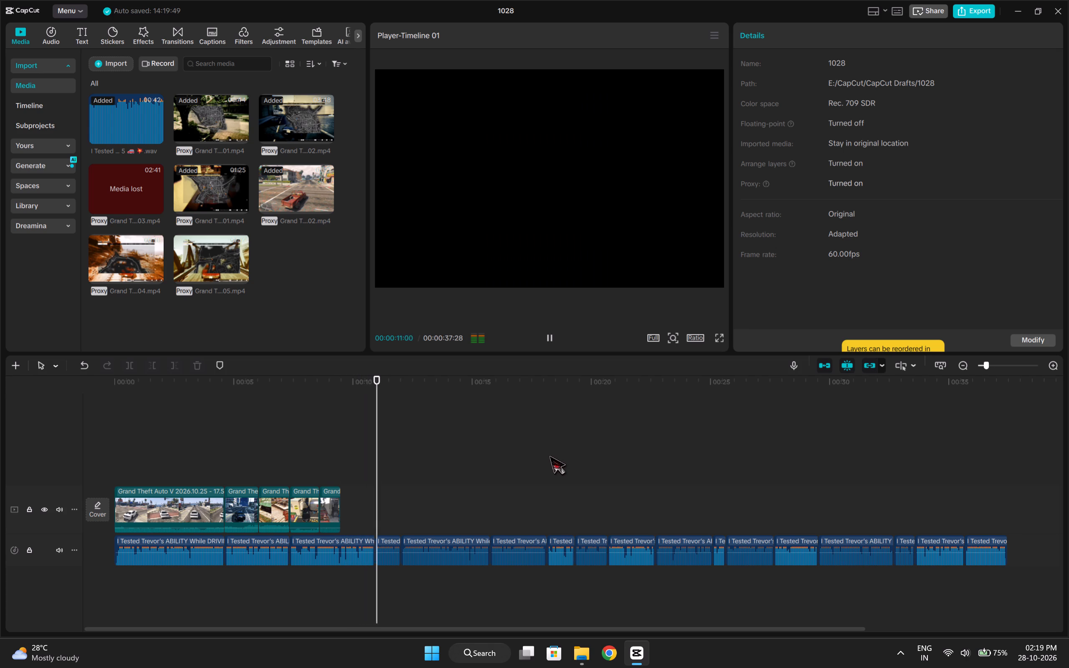
key("space")
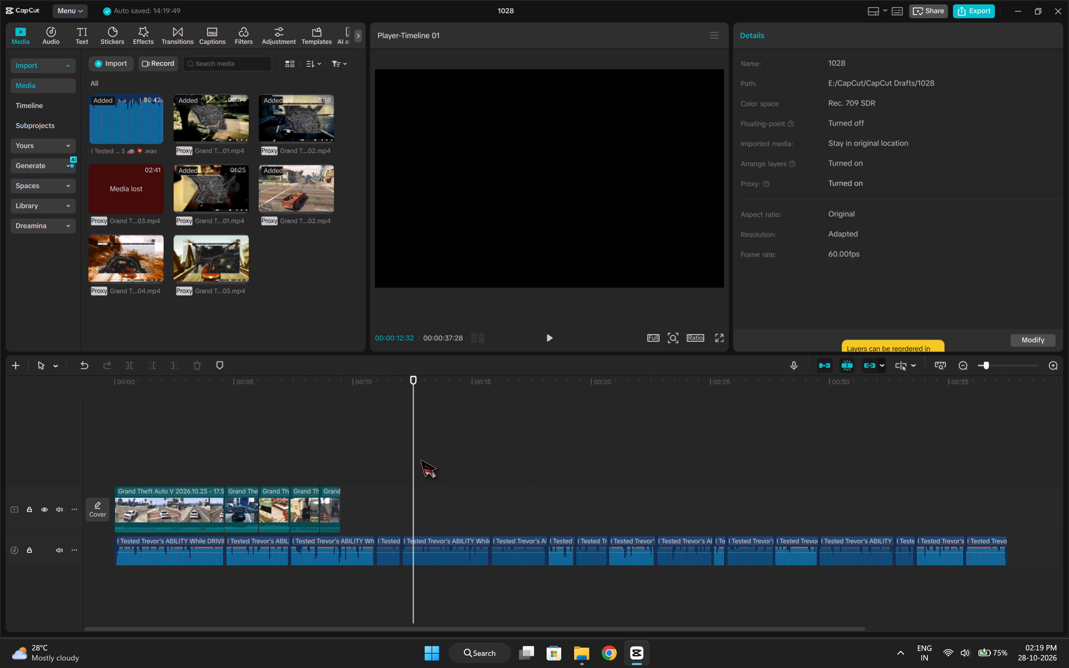
Add the recording 2026.10.25 - 18.06.20.02 after the 13.46.41.01 clip and crop it to 9:16.
left_click_drag(414, 461, 350, 487)
left_click(313, 498)
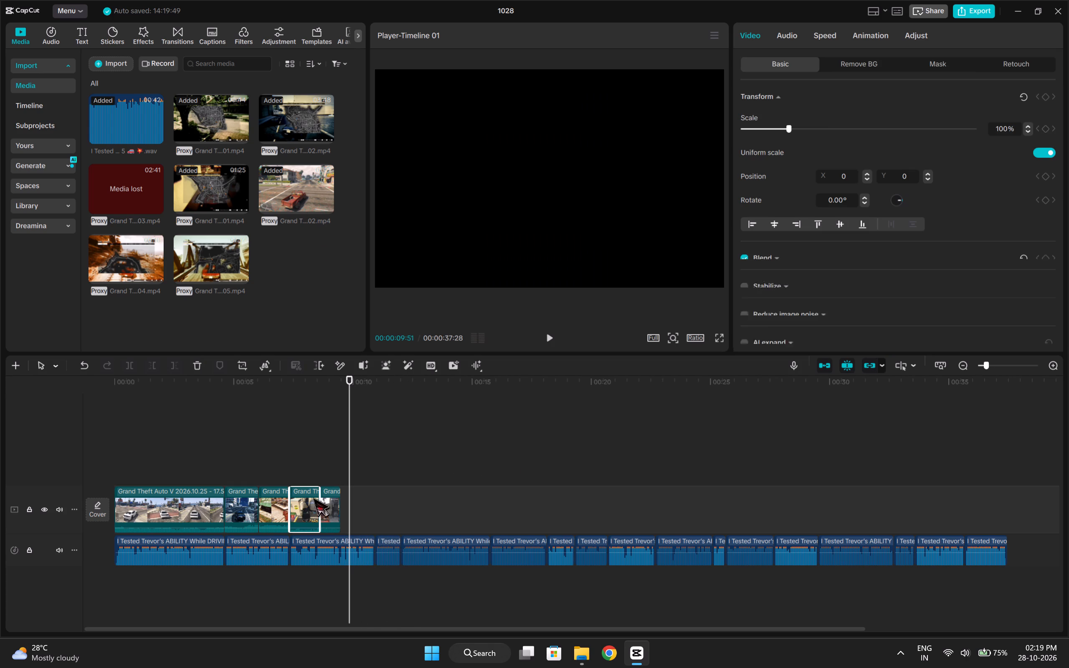
left_click(322, 133)
left_click(246, 366)
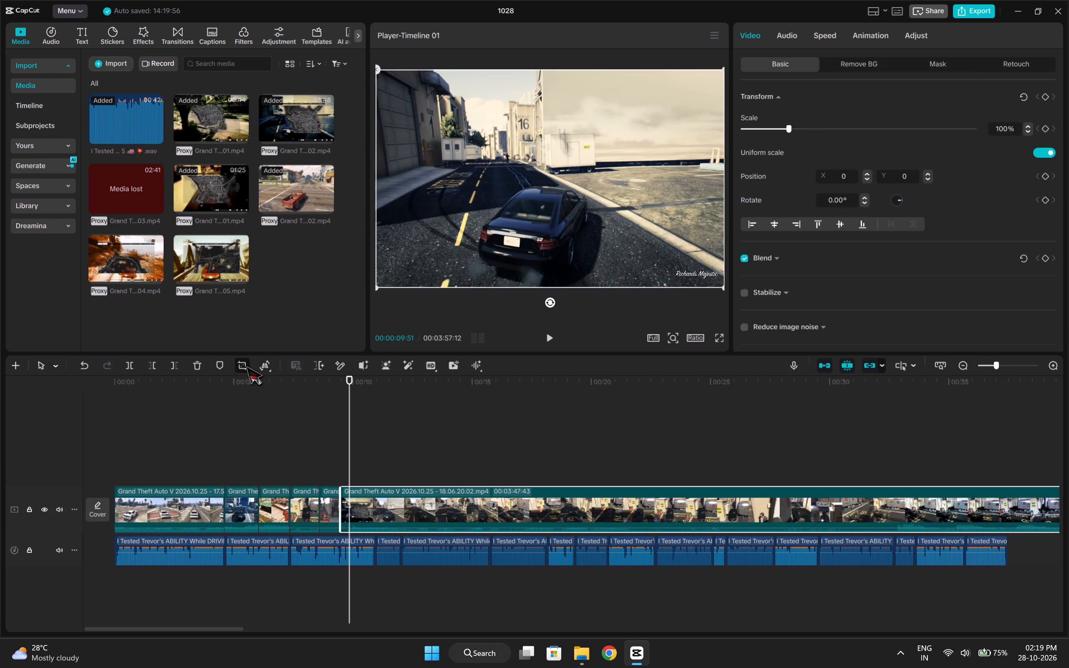
left_click(513, 509)
left_click(514, 497)
left_click(519, 489)
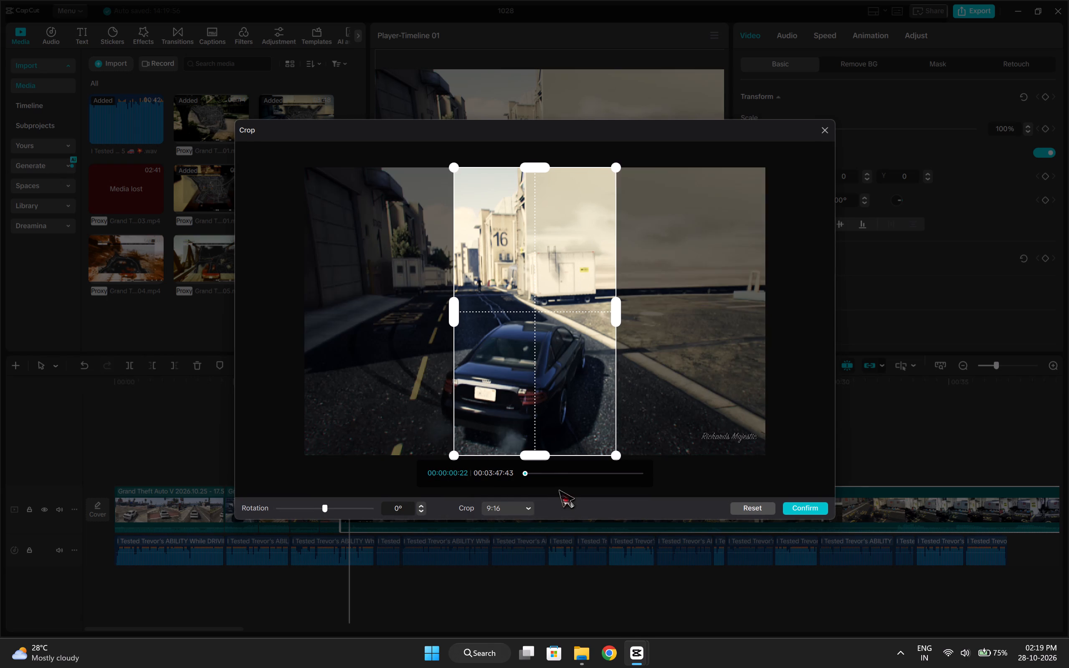
left_click(800, 502)
Scrub through the last 18.06.20.02 clip, trim about 24 seconds off its start and play the result.
left_click(616, 465)
left_click_drag(616, 464, 706, 459)
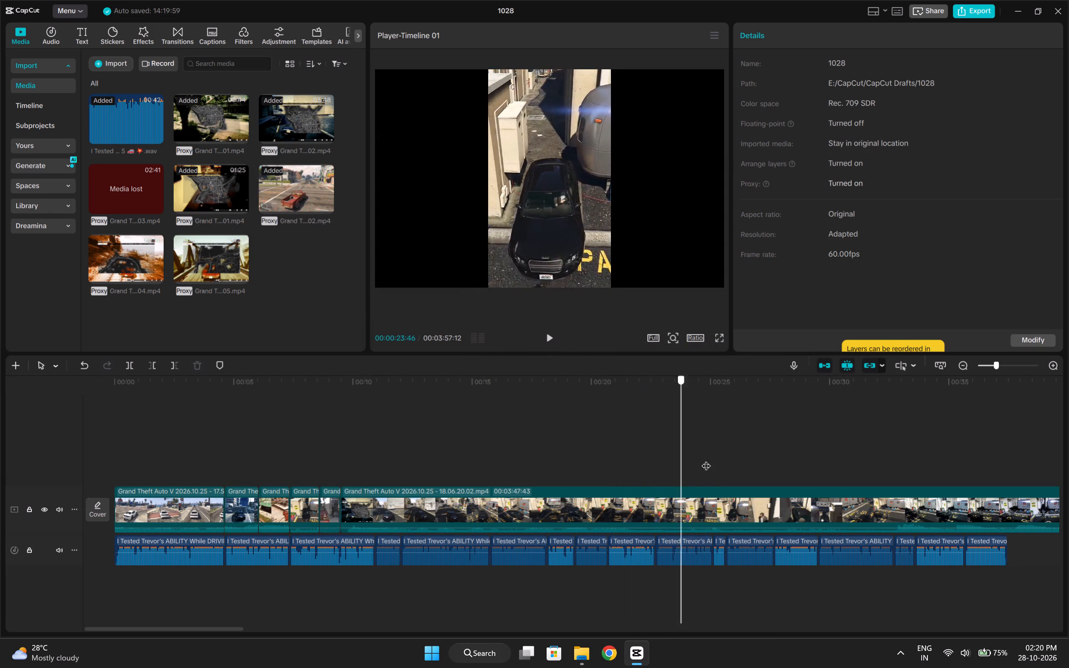
left_click_drag(706, 459, 920, 442)
type("q")
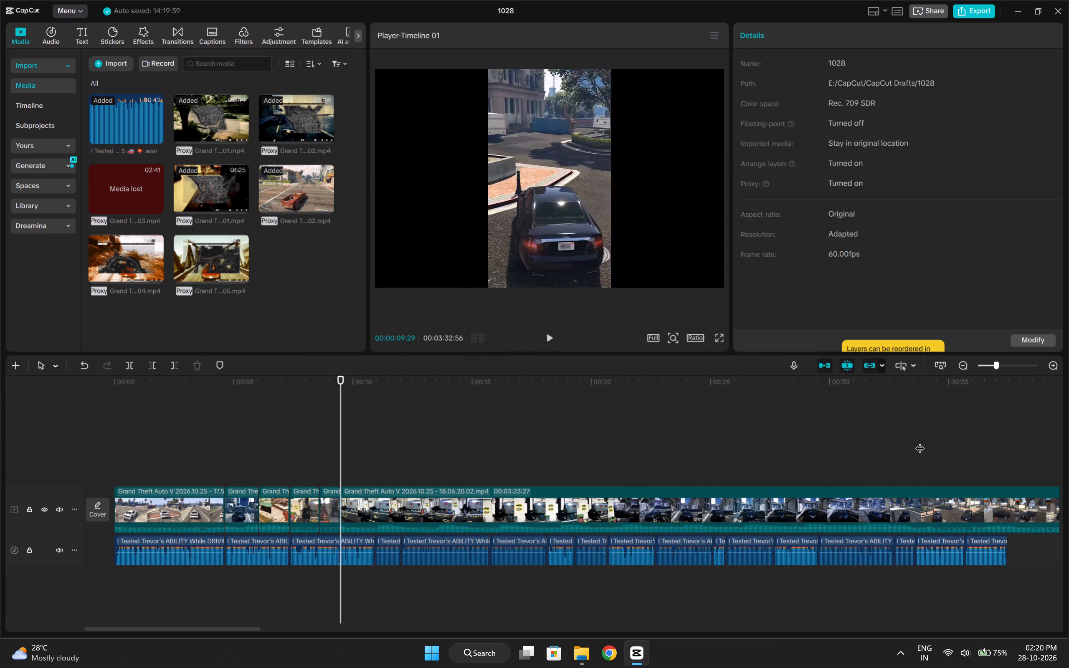
key("space")
key("space")
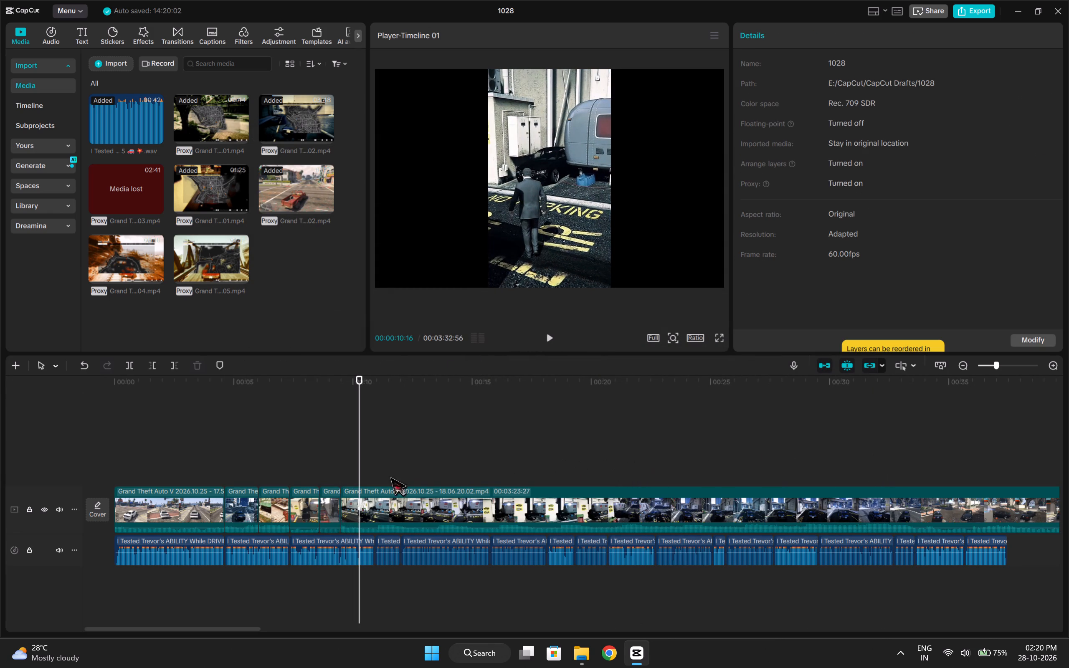
Trim about 4 more seconds off the start of the last 18.06.20.02 clip and play it.
left_click(380, 478)
left_click_drag(380, 478, 442, 477)
key("q")
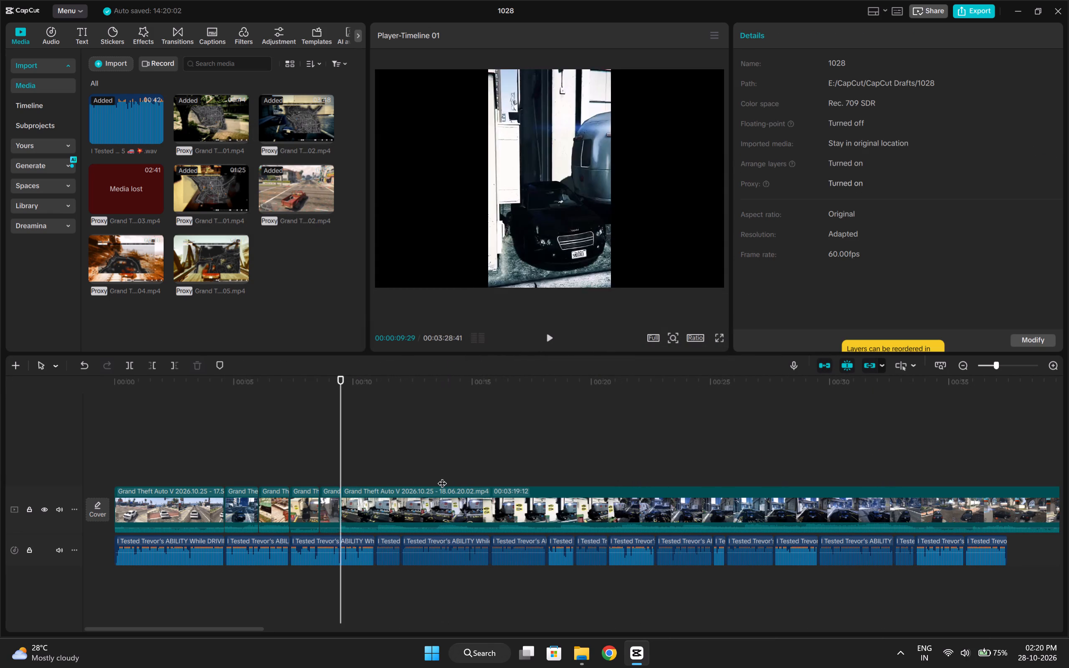
key("space")
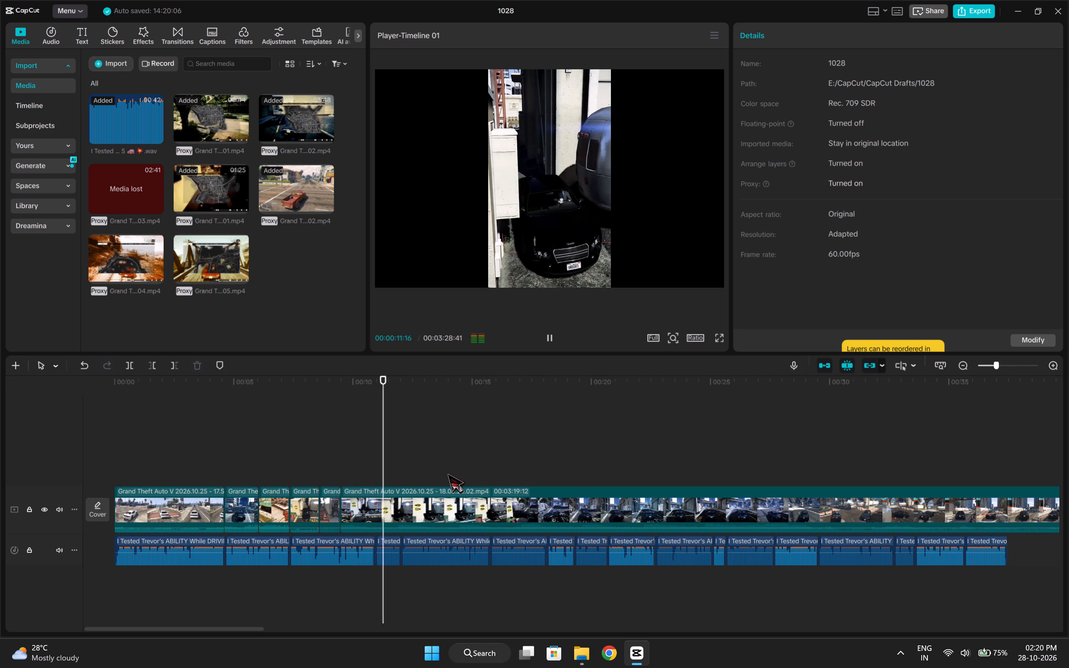
key("space")
Split the last 18.06.20.02 clip at about 12 seconds on the timeline and play on from the cut.
left_click_drag(422, 461, 421, 461)
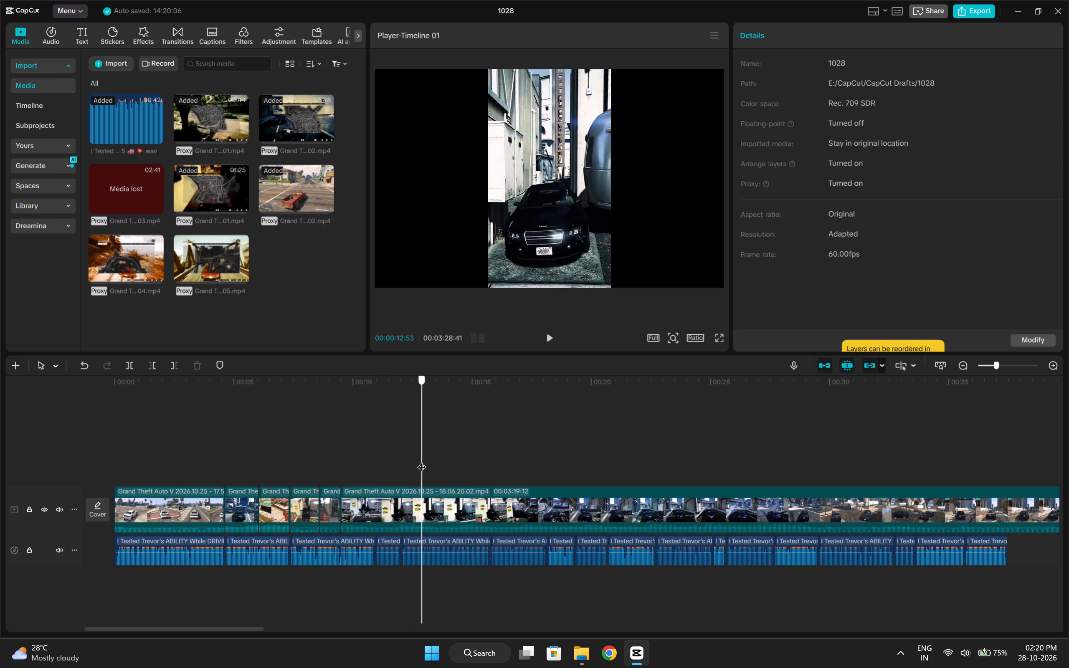
left_click_drag(421, 461, 398, 467)
key("ctrl+b")
key("space")
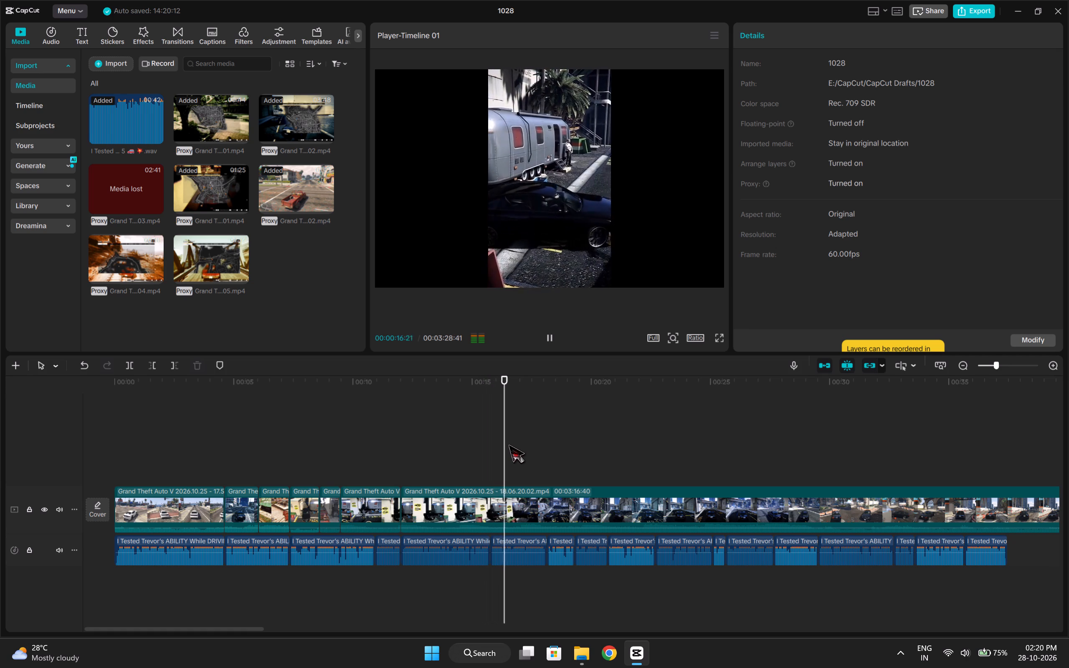
Trim about 3 more seconds off the start of the last 18.06.20.02 clip and play it.
key("space")
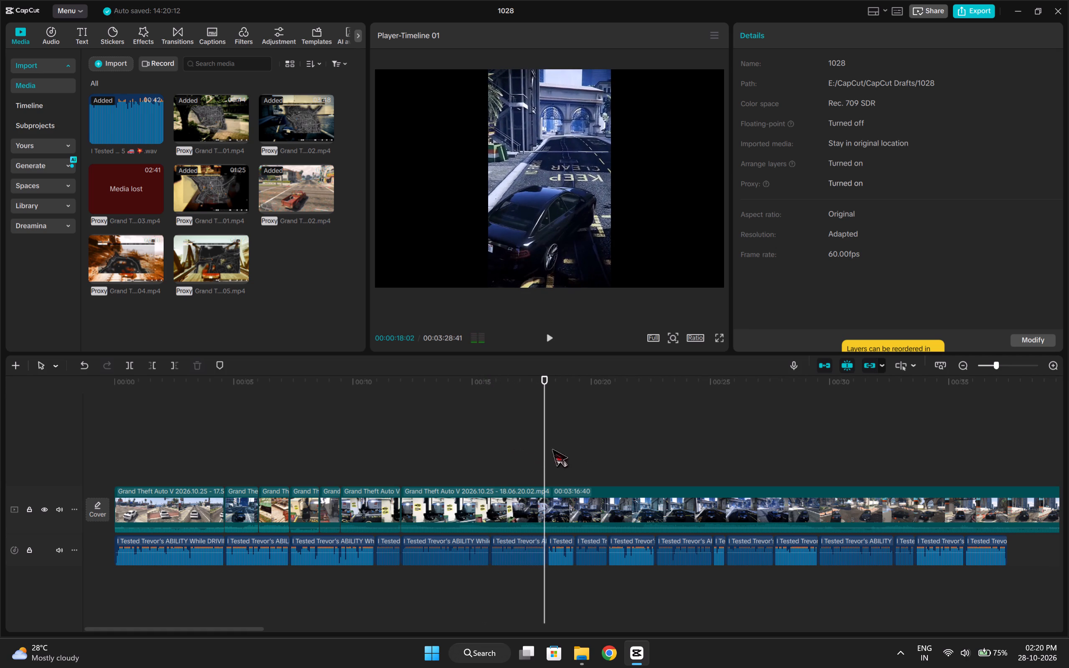
left_click(451, 470)
left_click_drag(451, 470, 403, 478)
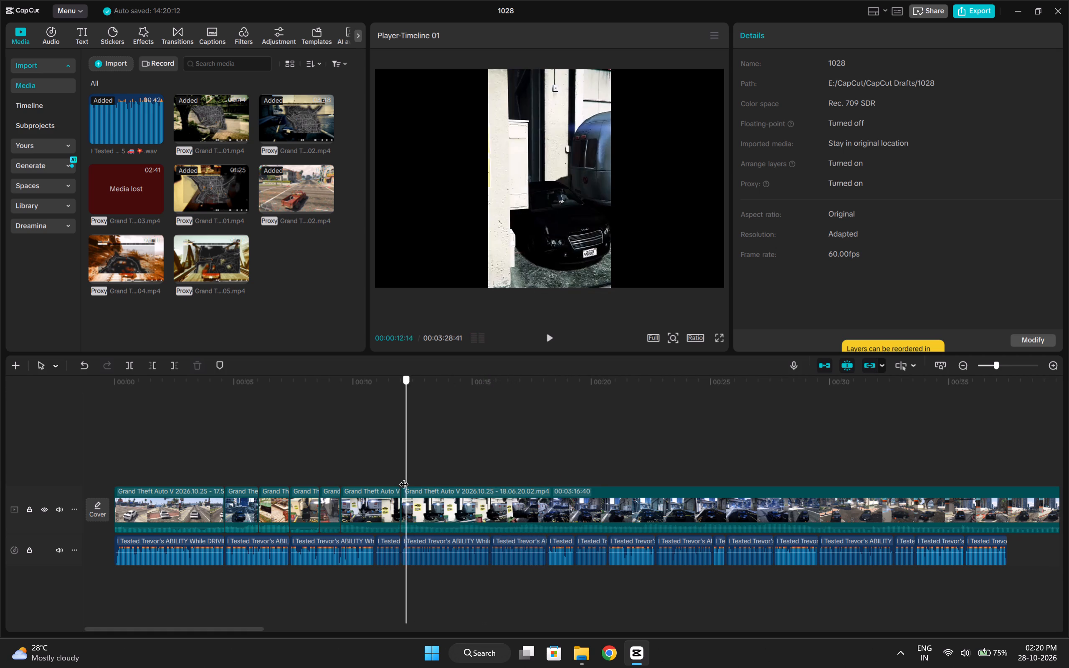
left_click_drag(403, 478, 468, 481)
key("q")
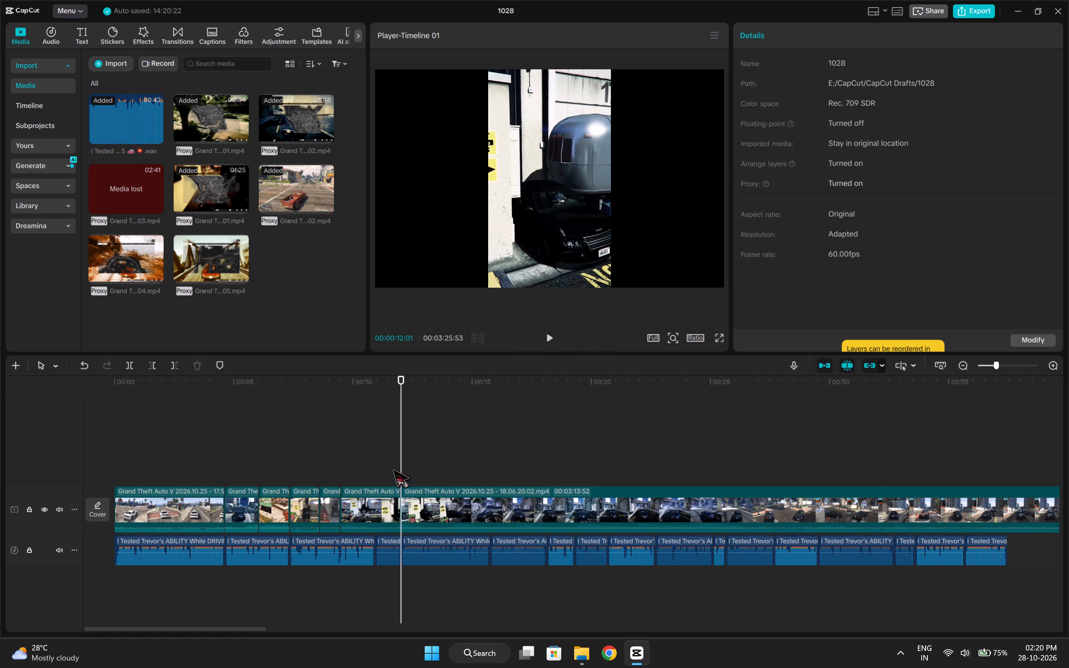
left_click(383, 468)
key("space")
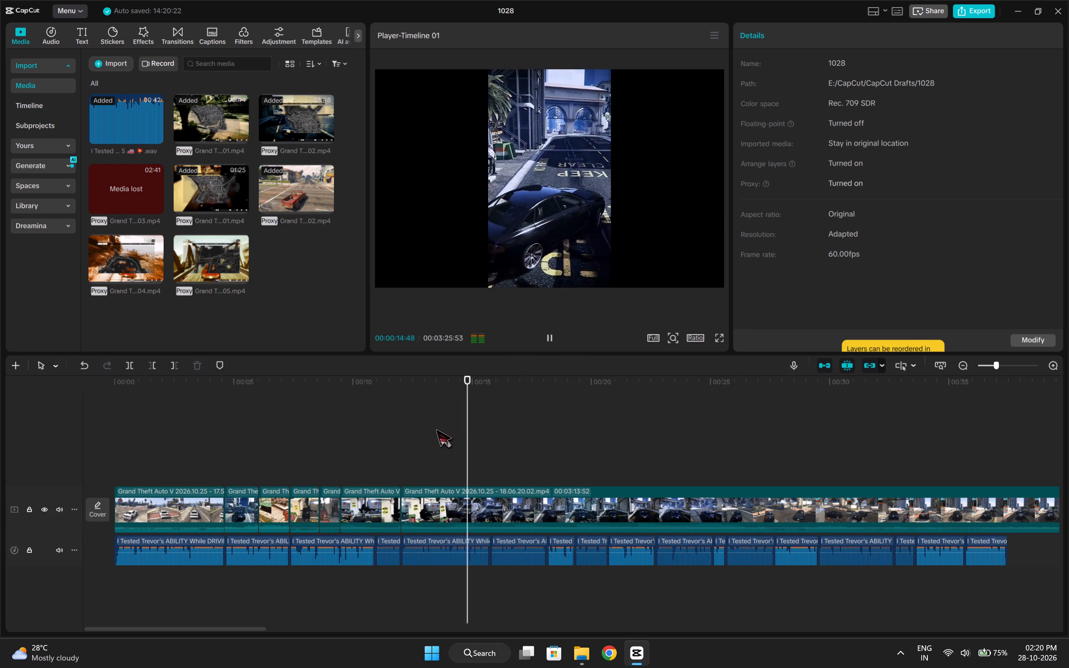
Split the last 18.06.20.02 clip at about 15.8 seconds on the timeline.
key("space")
key("Left")
key("Left")
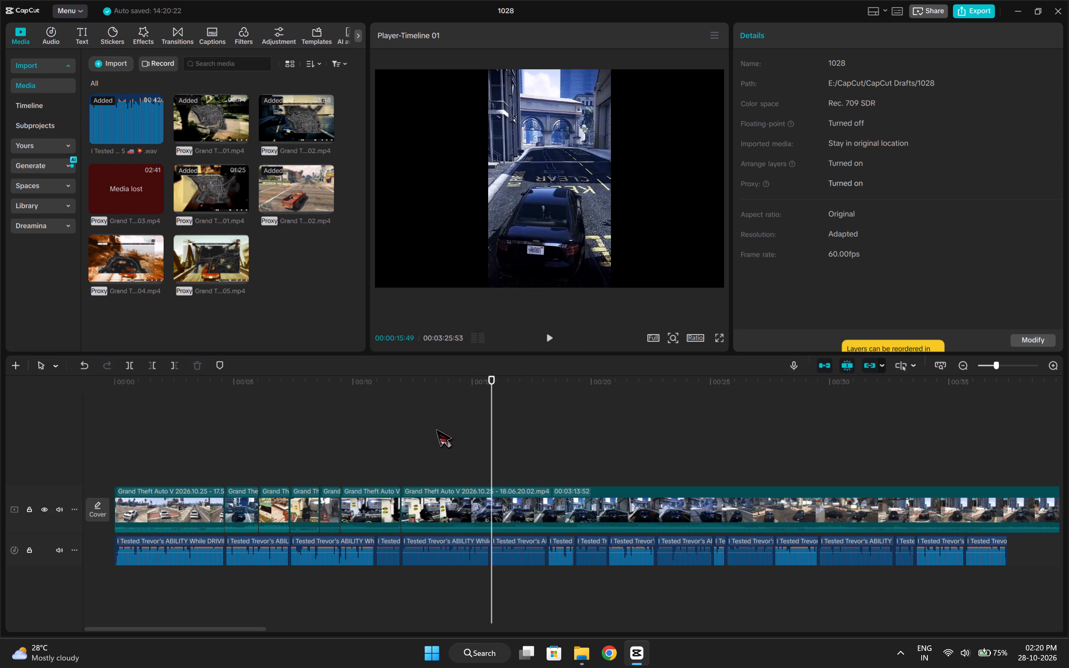
key("Left")
key("ctrl+b")
Trim repeated sections totalling about 2 minutes 12 seconds off the start of the last 18.06.20.02 clip and play the result.
left_click(635, 437)
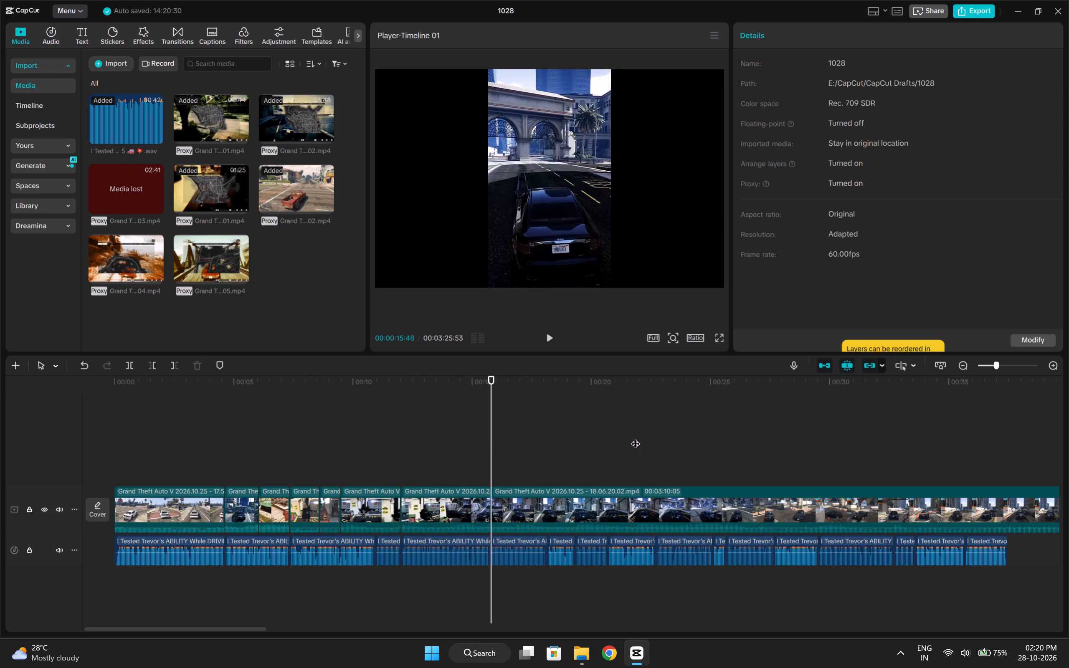
left_click_drag(635, 437, 876, 460)
key("q")
left_click(836, 459)
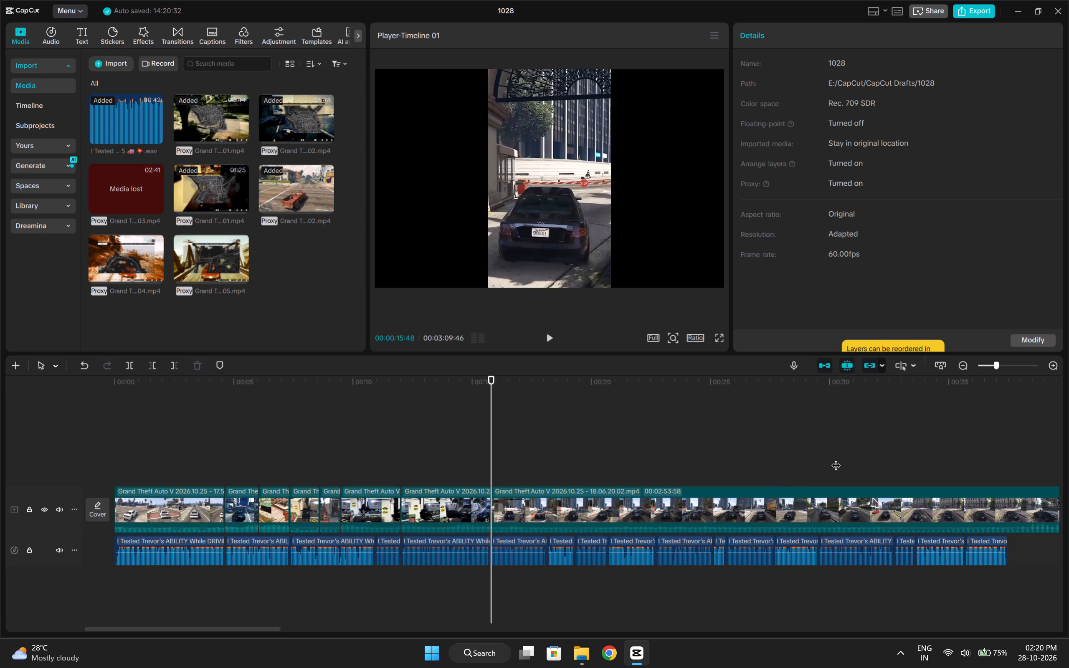
key("q")
left_click(836, 459)
key("q")
left_click(836, 459)
key("q")
left_click(836, 459)
key("q")
left_click(836, 459)
key("q")
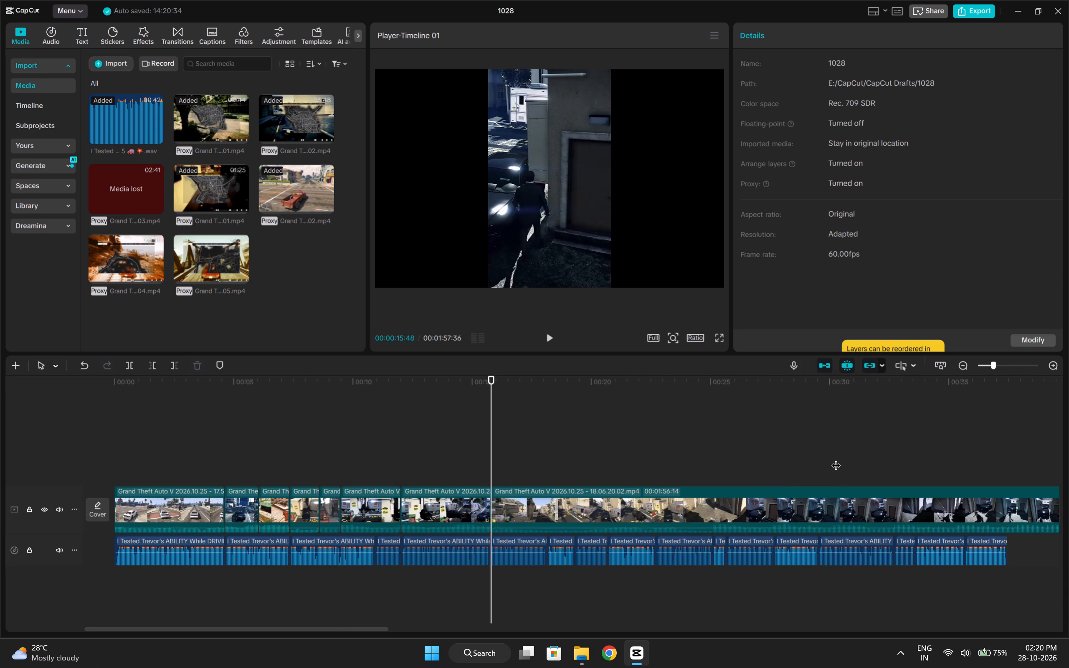
left_click(836, 459)
key("q")
left_click(836, 459)
key("q")
left_click(836, 459)
type("q")
key("space")
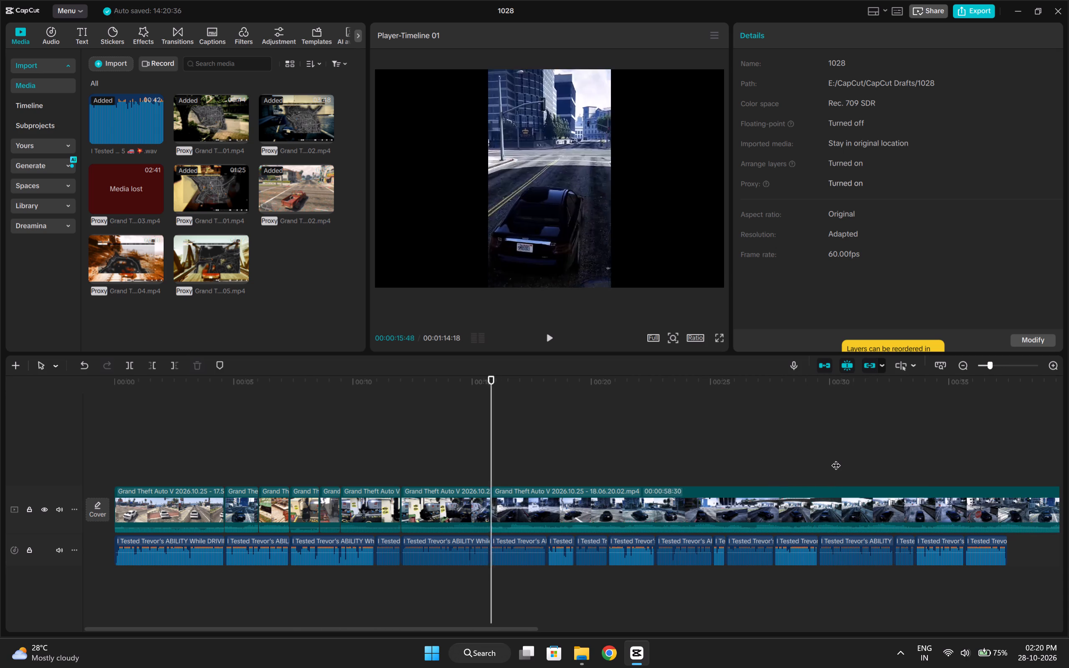
Trim about 5 more seconds off the start of the last 18.06.20.02 clip and play it.
left_click(608, 447)
type("q")
key("space")
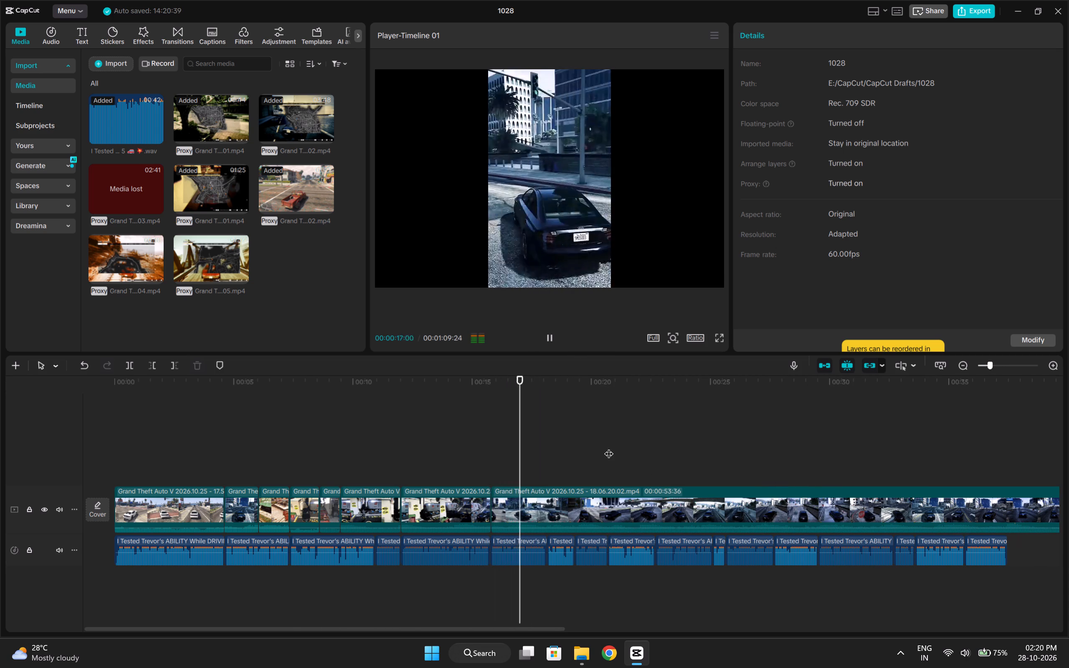
key("space")
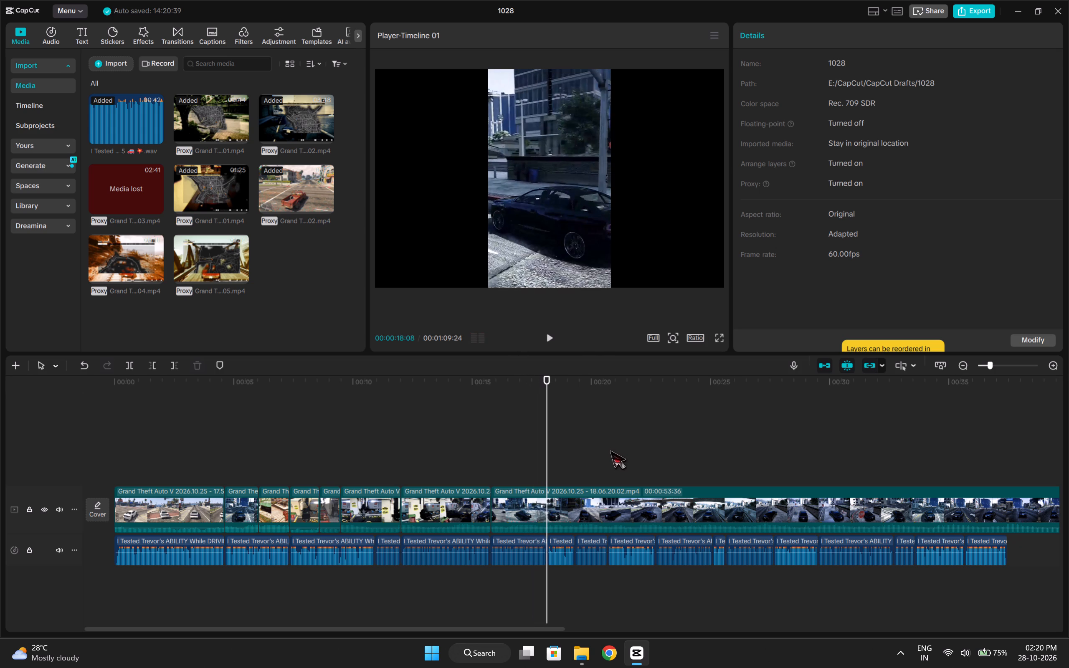
key("space")
key("space")
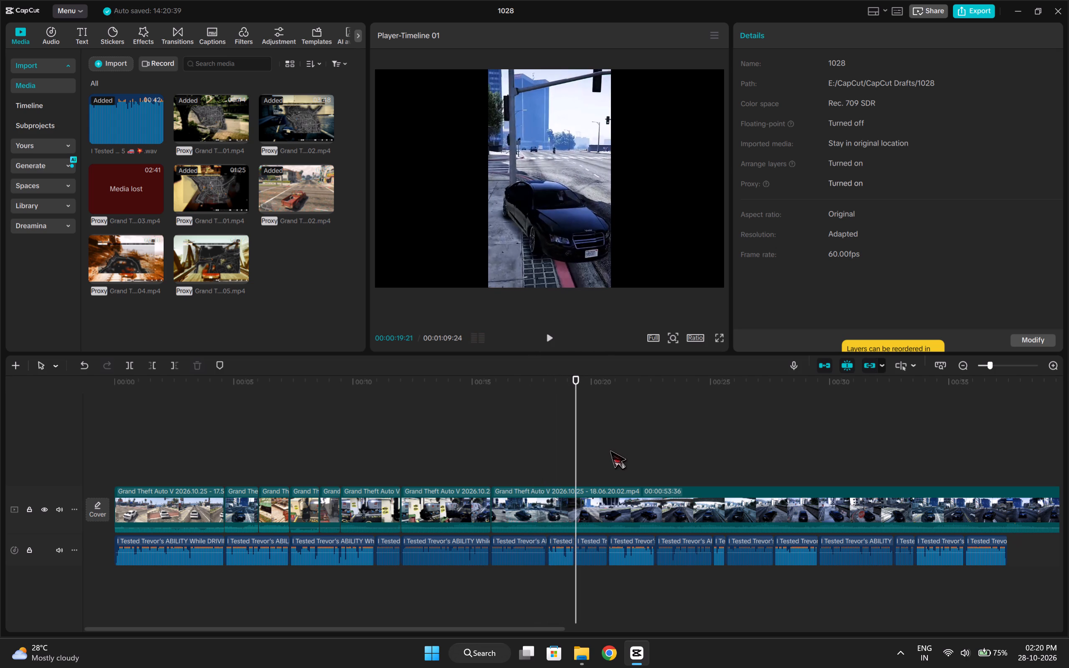
Replay the last 18.06.20.02 clip and split it at about 19 seconds on the timeline.
left_click(547, 454)
key("space")
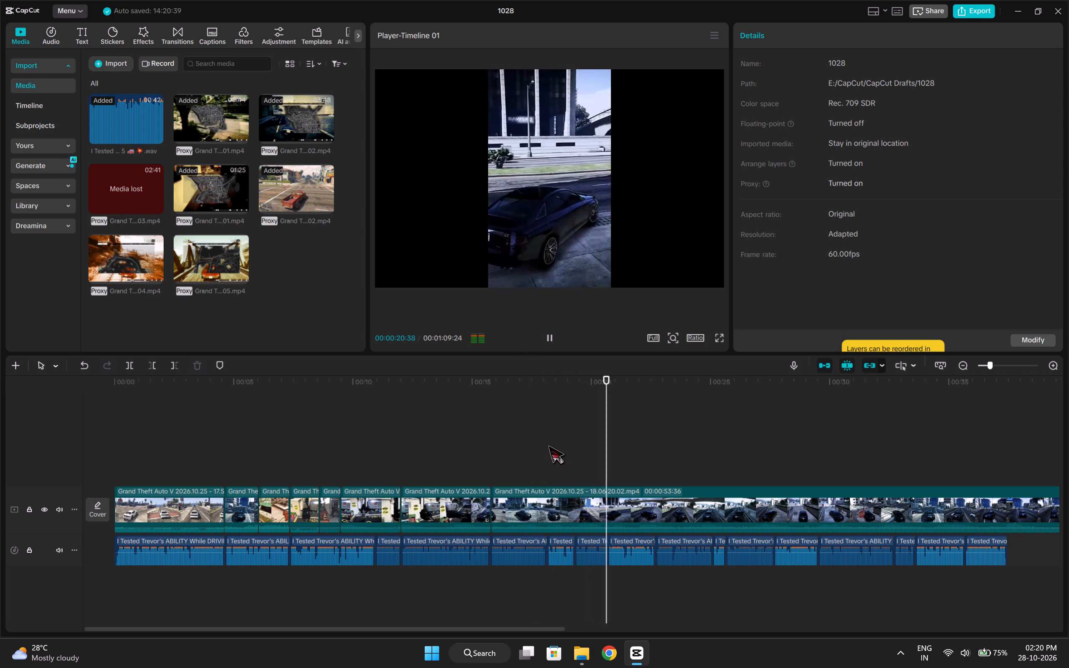
key("space")
left_click(577, 446)
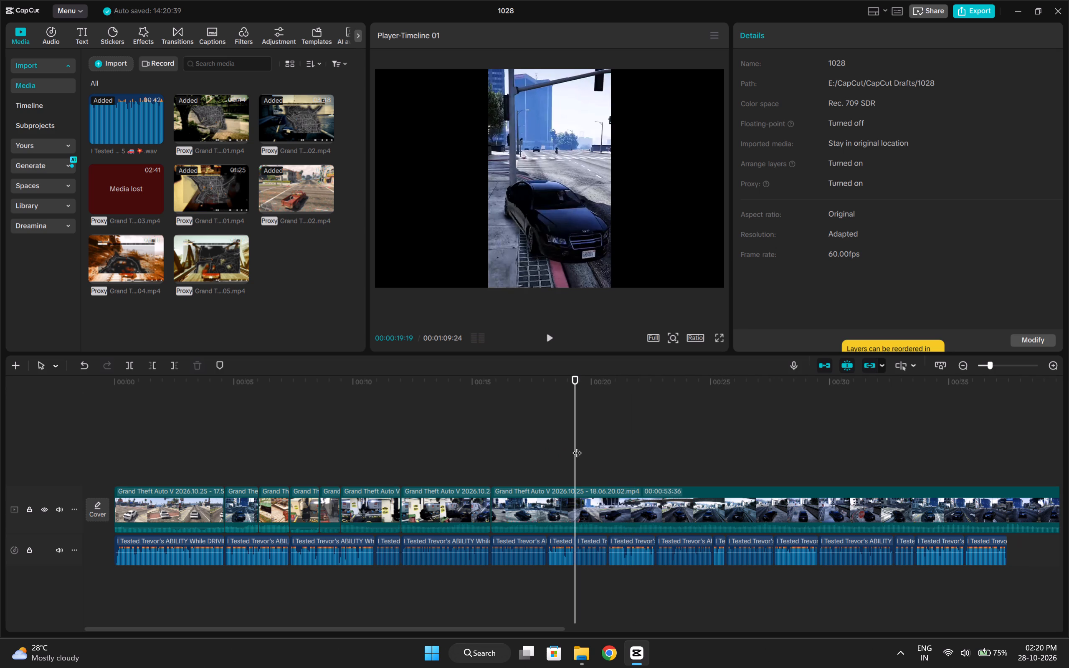
key("ctrl+b")
Trim about 7 seconds off the start of the last 18.06.20.02 clip and play it.
left_click(629, 453)
left_click_drag(629, 453, 775, 465)
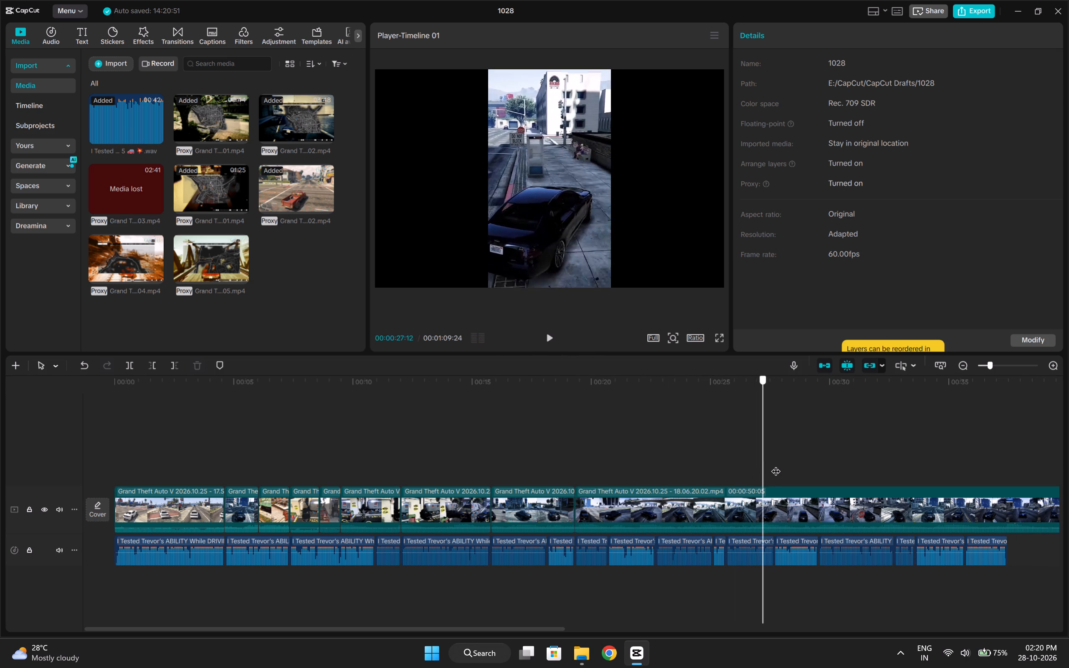
left_click_drag(775, 465, 746, 476)
type("q")
key("space")
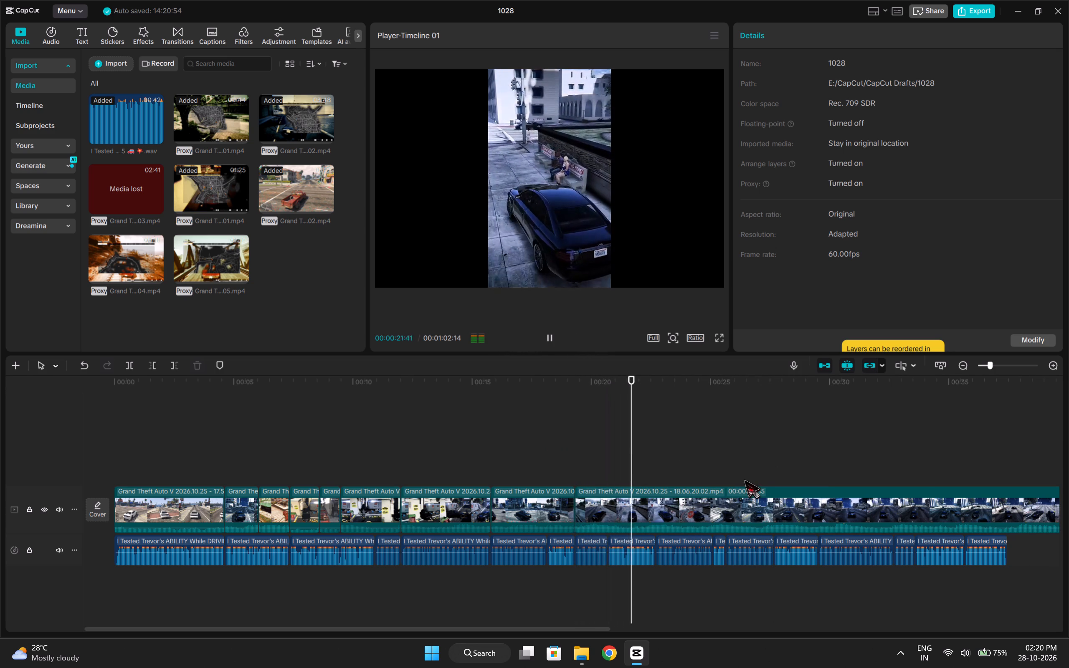
Scrub ahead, trim about 14 more seconds off the start of the last 18.06.20.02 clip and play across the cut.
left_click(801, 463)
left_click_drag(801, 463, 862, 462)
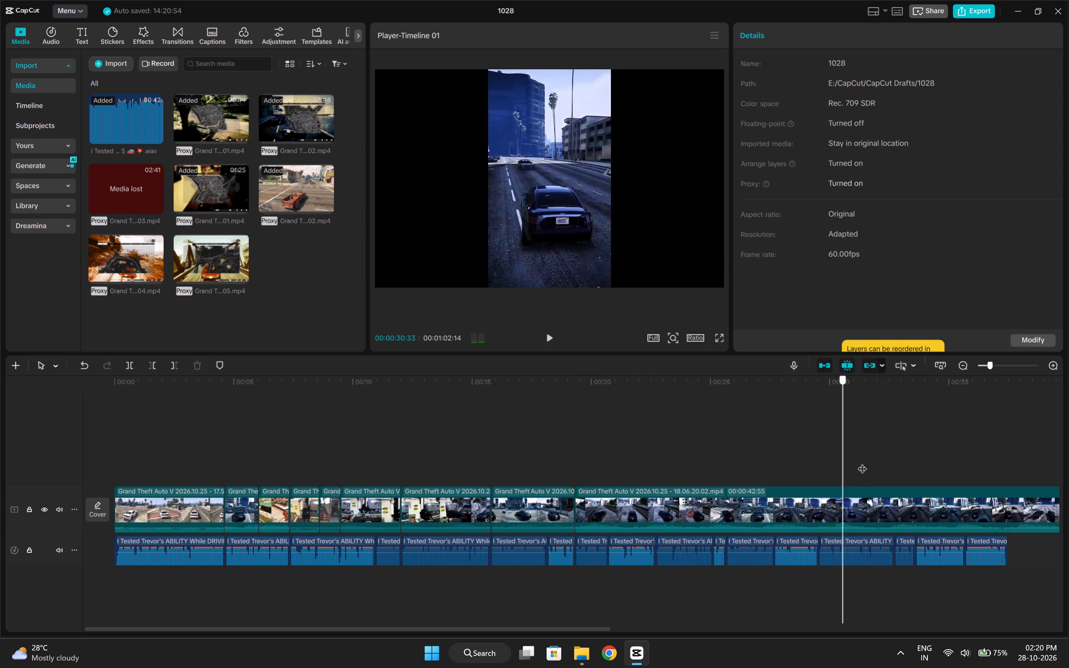
left_click_drag(862, 462, 943, 469)
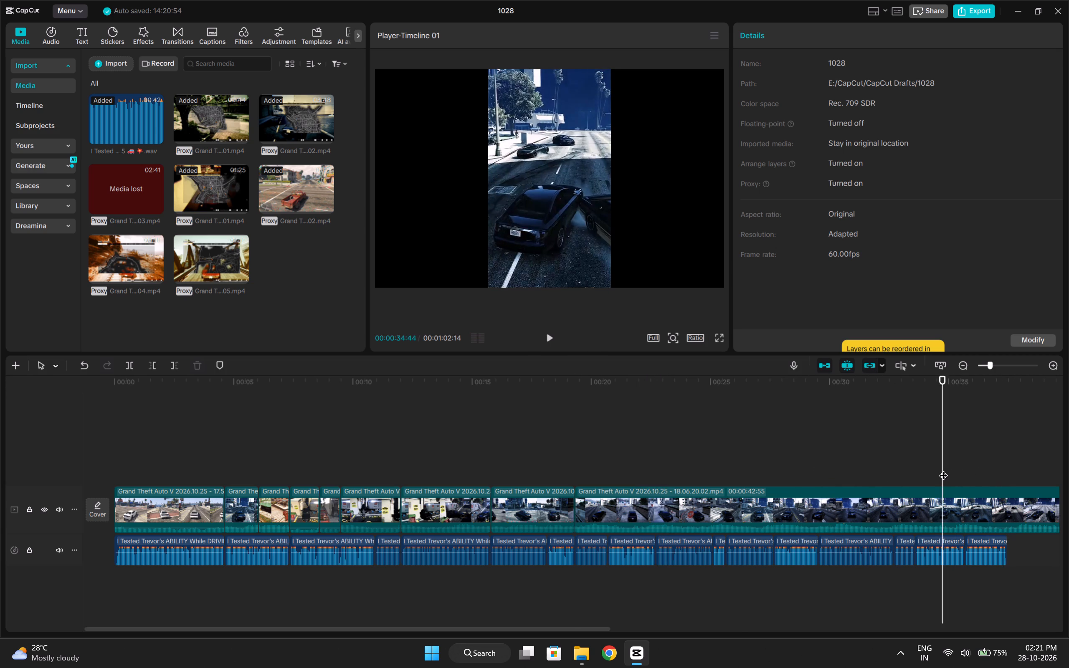
key("q")
left_click(674, 516)
left_click_drag(574, 504, 543, 506)
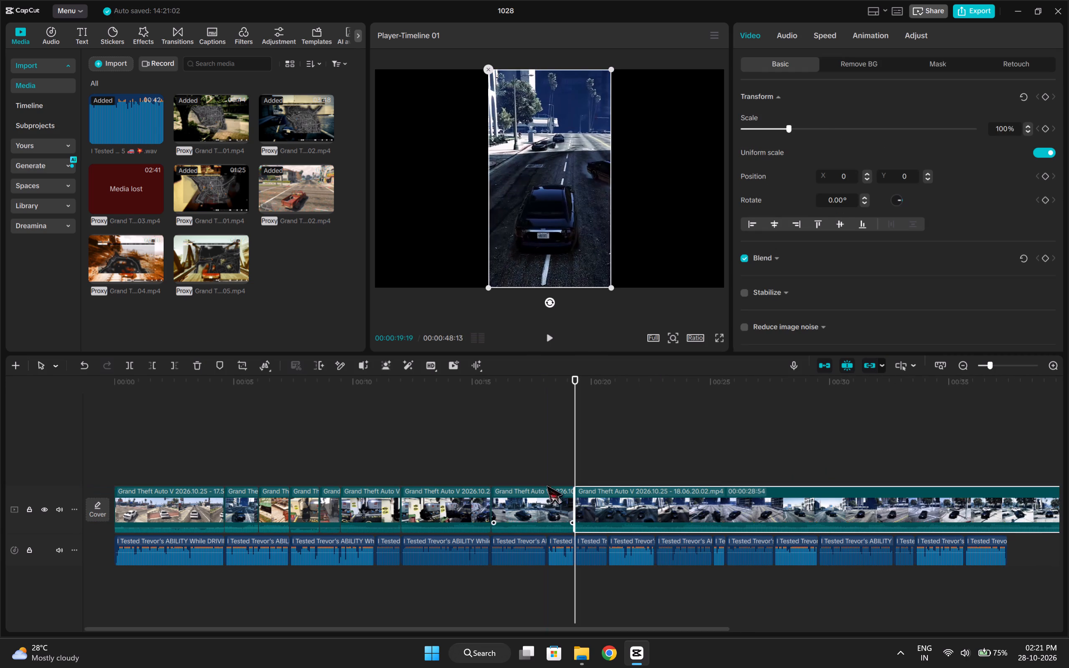
left_click(554, 455)
key("space")
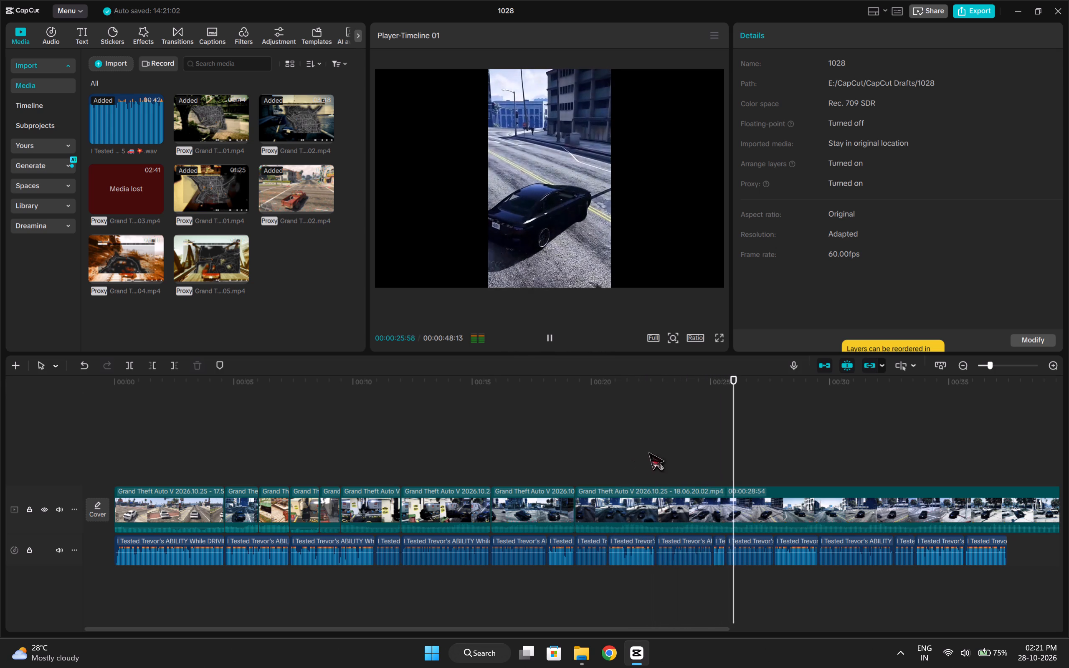
Trim the end of the last 18.06.20.02 clip back to about 25 seconds on the timeline, matching the voiceover segment's end.
key("space")
left_click(712, 463)
left_click_drag(712, 463, 715, 469)
key("w")
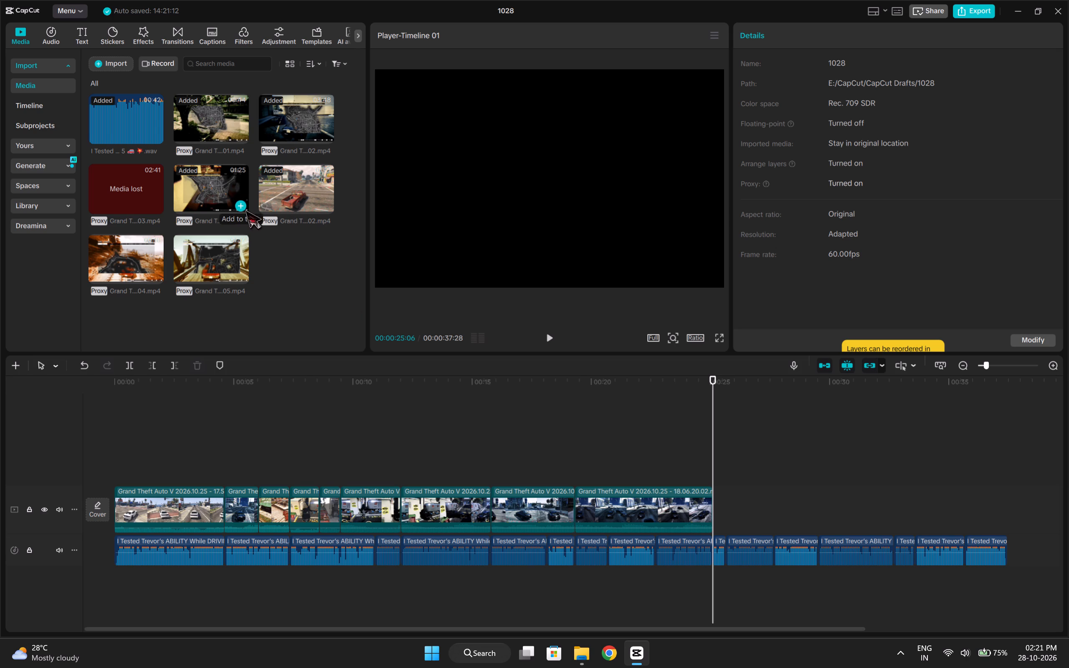
Add the recording 2026.10.28 - 13.46.41.01 after the last 18.06.20.02 clip and crop it to 9:16.
left_click(241, 205)
left_click(241, 364)
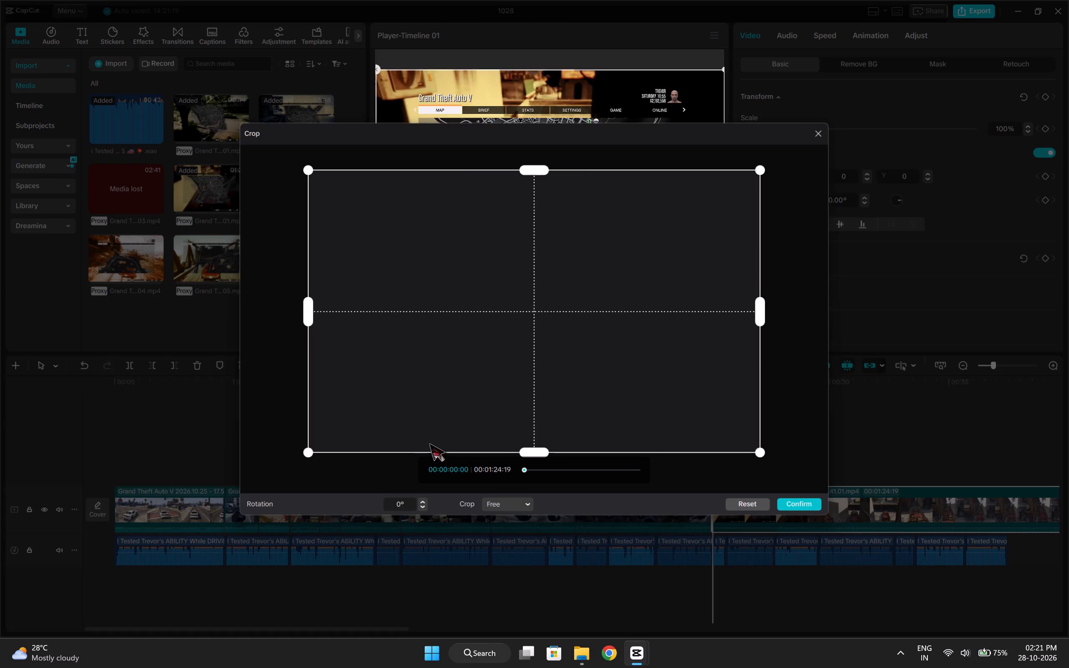
left_click(499, 509)
left_click(499, 489)
left_click(809, 507)
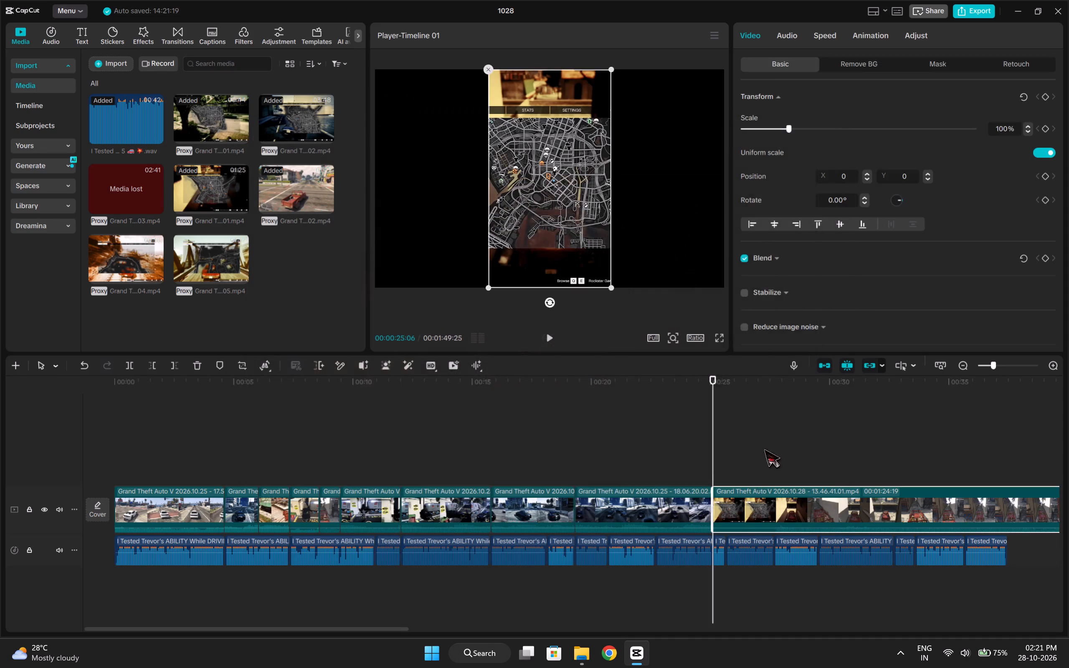
Scrub through the new 13.46.41.01 clip, trim about 33 seconds off its start in stages and play it.
left_click(755, 443)
left_click_drag(755, 442, 977, 437)
key("q")
left_click(902, 428)
left_click_drag(902, 428, 949, 431)
key("q")
left_click(858, 442)
left_click_drag(858, 442, 897, 442)
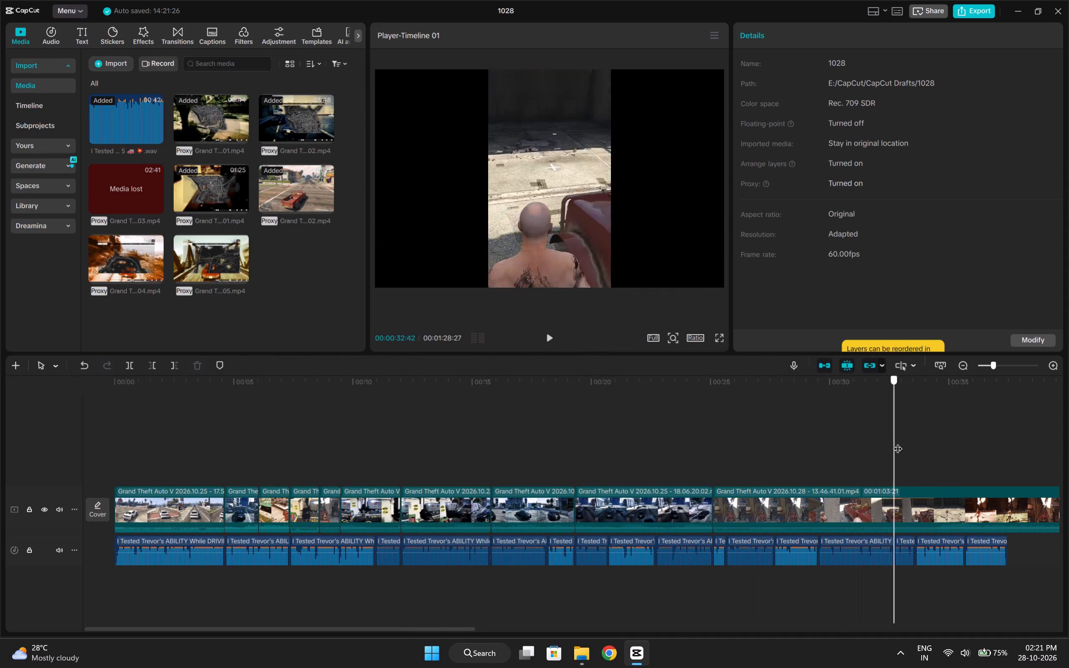
left_click_drag(897, 442, 1003, 436)
key("q")
key("space")
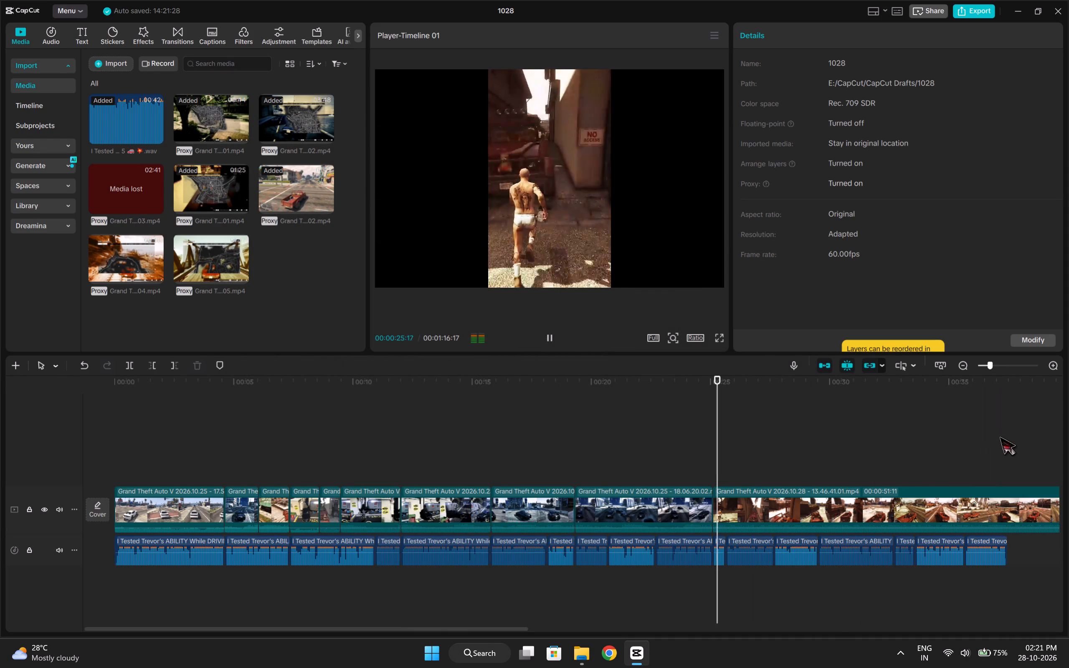
Split the last 13.46.41.01 clip at about 25.7 seconds on the timeline, where the short voiceover segment ends.
key("space")
left_click_drag(742, 438, 733, 445)
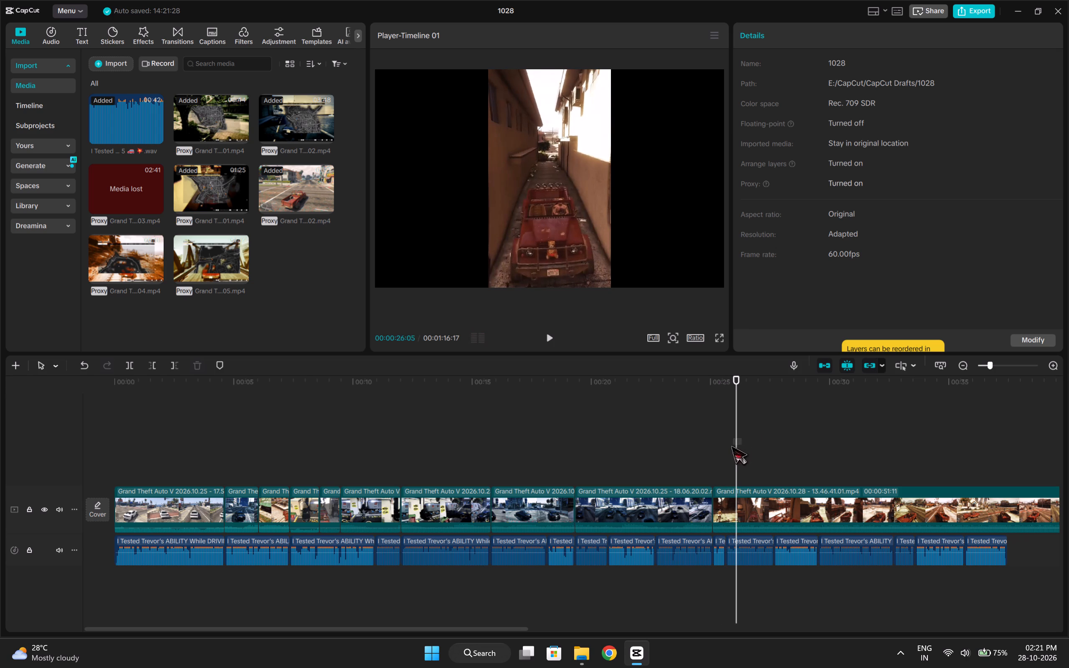
left_click_drag(731, 445, 721, 453)
left_click(737, 448)
left_click_drag(737, 448, 727, 453)
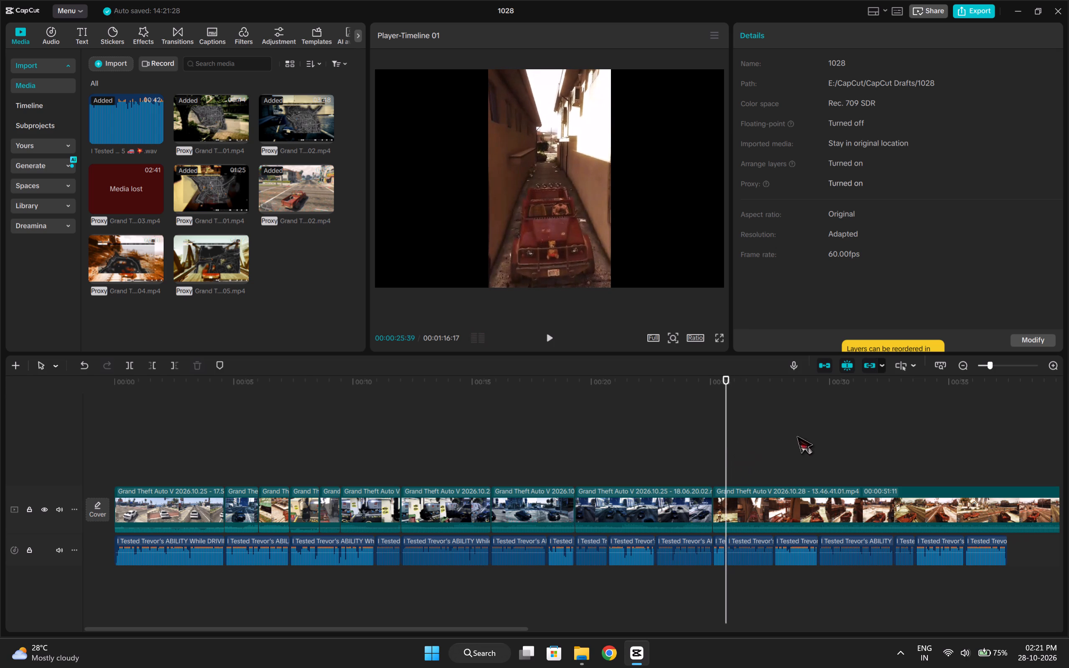
key("ctrl+b")
Trim about 6 seconds off the start of the last 13.46.41.01 clip and play it.
left_click(815, 431)
left_click_drag(815, 431, 909, 434)
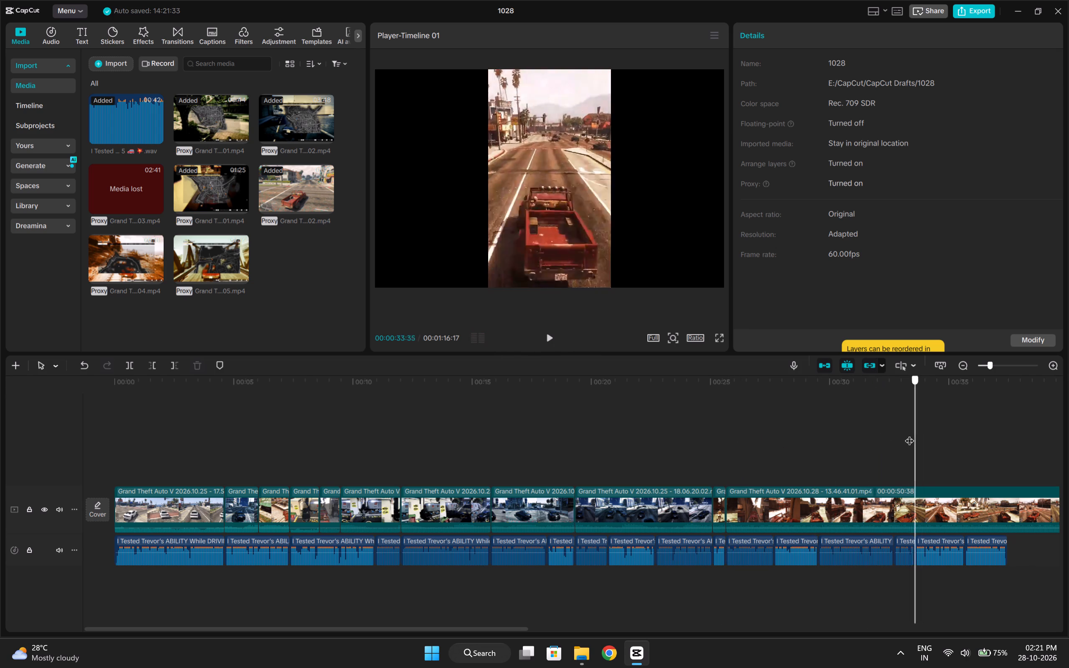
left_click_drag(909, 434, 871, 442)
key("q")
key("space")
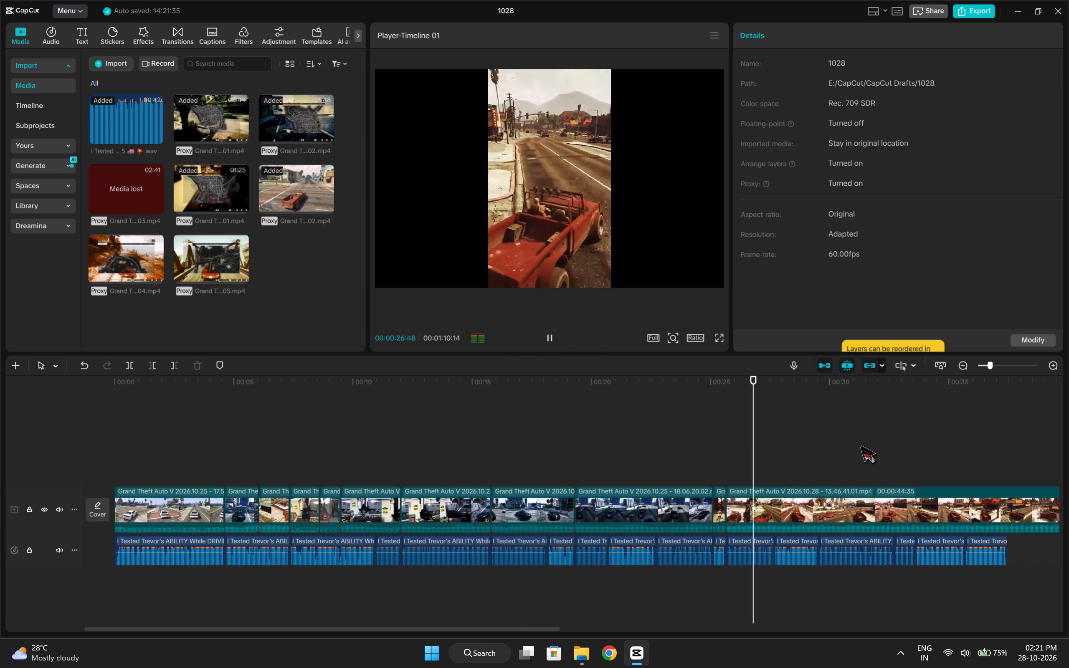
Trim the end of the last 13.46.41.01 clip back to about 27.7 seconds on the timeline, at the voiceover cut.
left_click(783, 448)
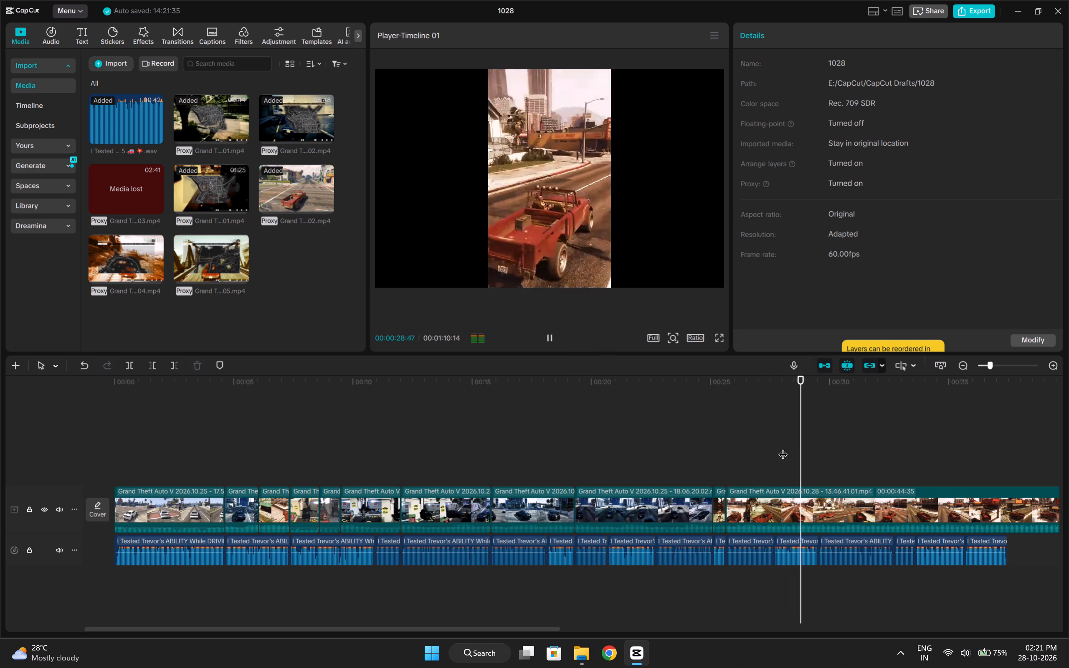
left_click_drag(783, 448, 773, 457)
key("w")
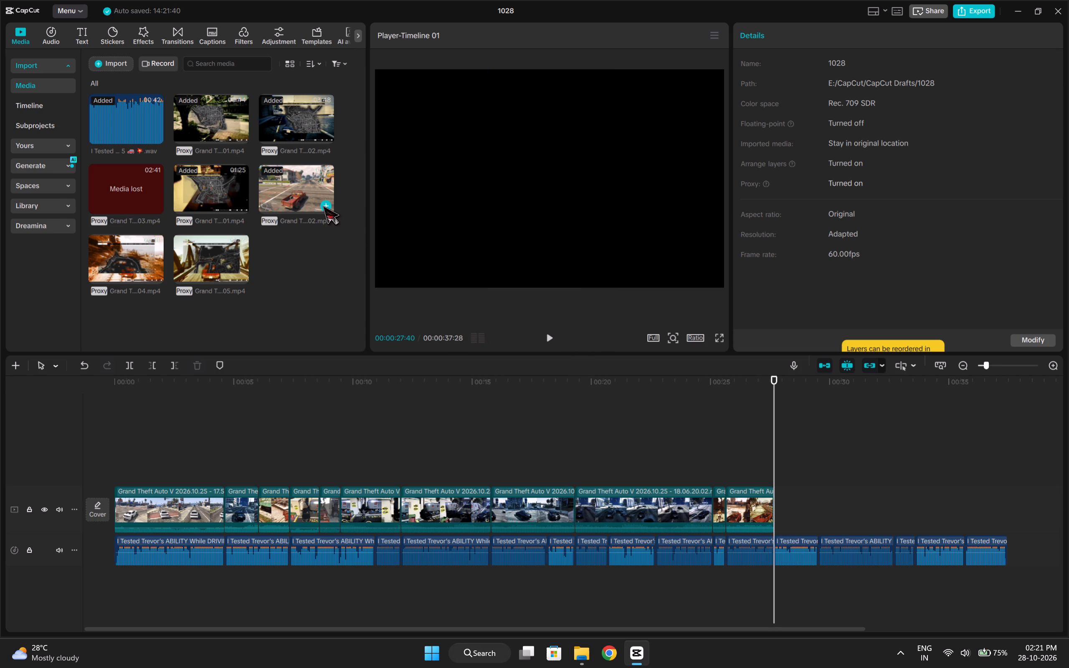
Add the recording 2026.10.28 - 13.52.45.02 after the last 13.46.41.01 clip and crop it to 9:16.
left_click(323, 206)
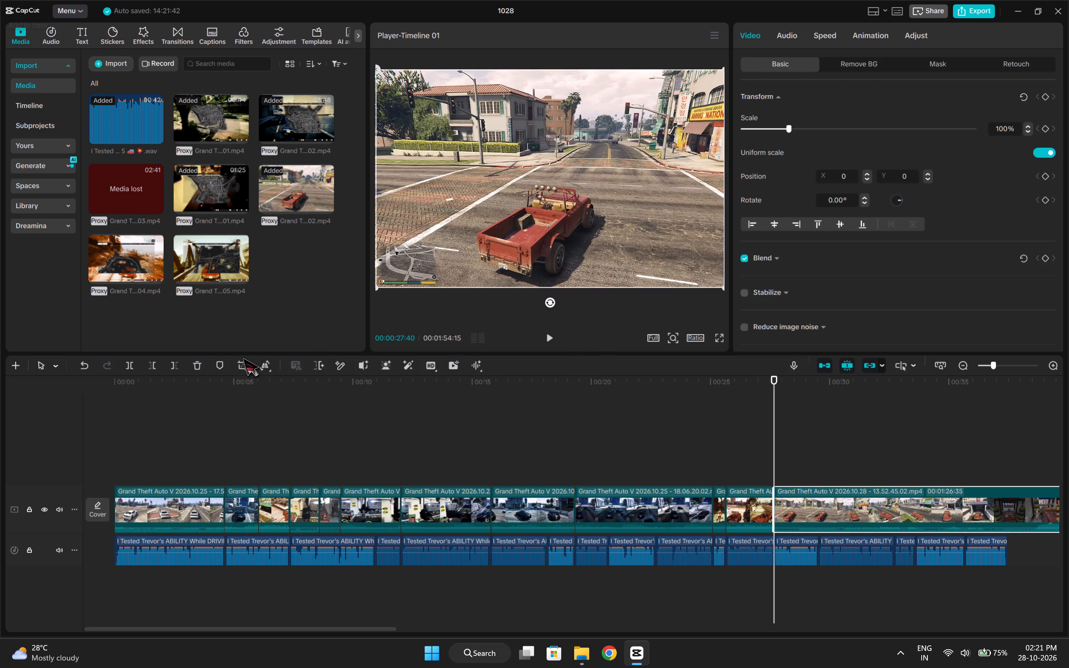
left_click(243, 358)
left_click(507, 514)
left_click(524, 506)
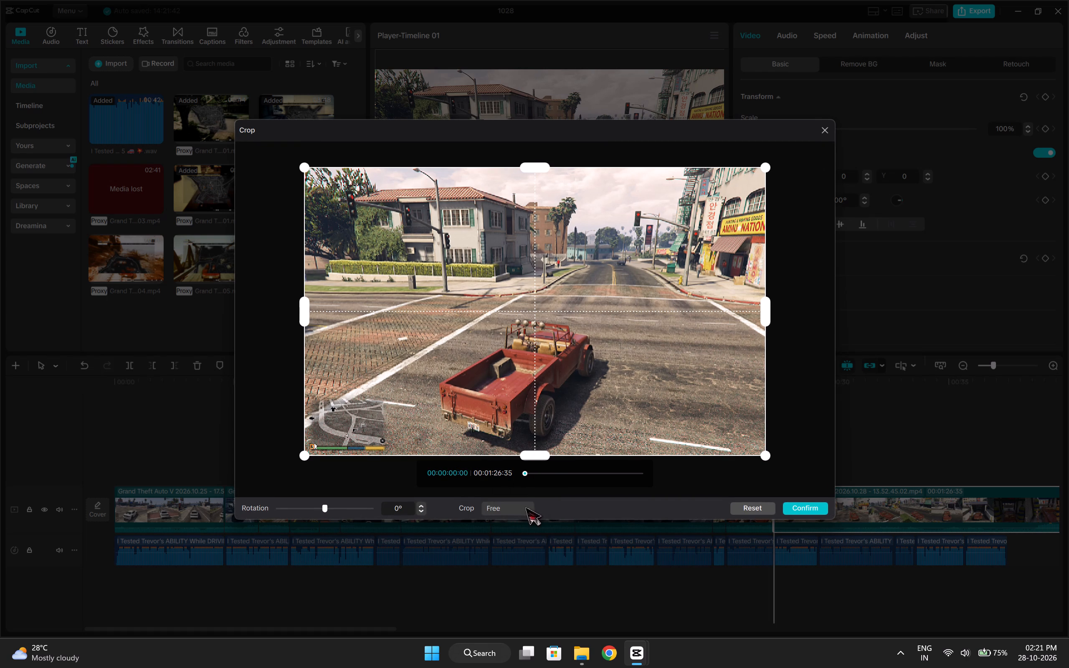
left_click_drag(525, 507, 528, 511)
left_click(522, 487)
left_click(795, 508)
Reopen the crop of the 13.52.45.02 clip and apply it at 9:16.
left_click_drag(778, 458, 863, 452)
left_click(248, 370)
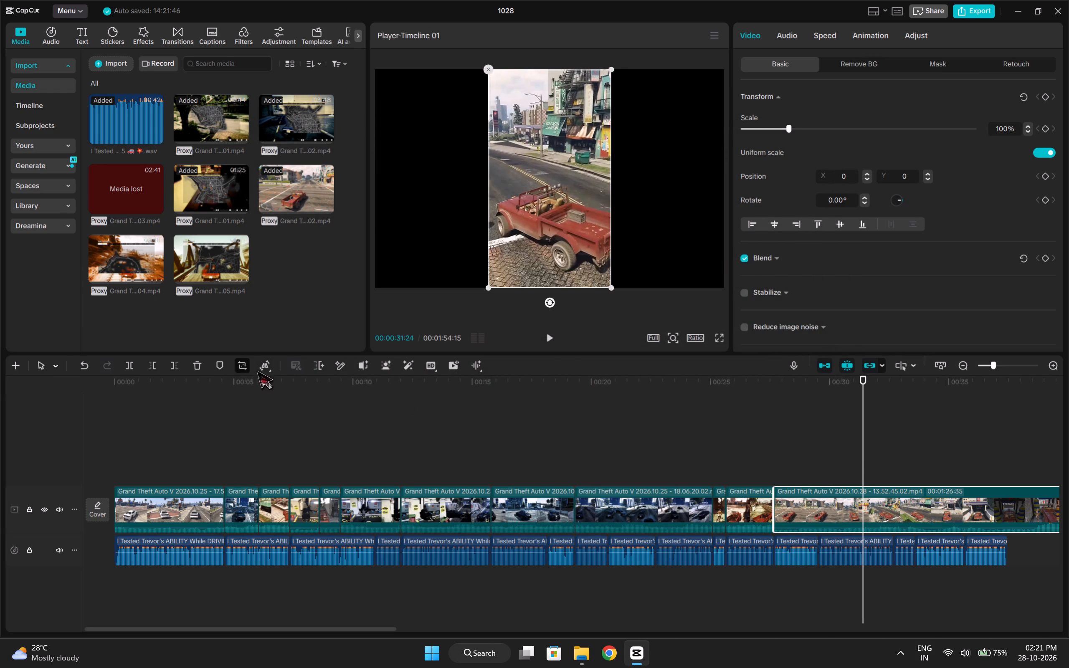
left_click(511, 508)
left_click(511, 508)
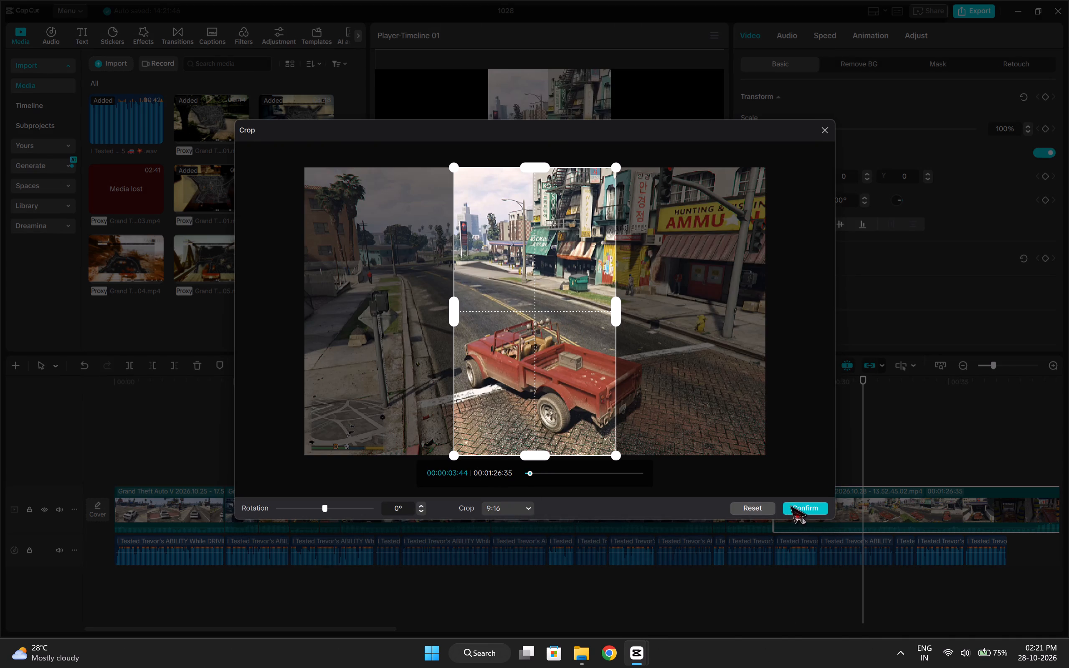
left_click(798, 505)
Trim about 44 seconds off the start of the 13.52.45.02 clip in successive cuts and play it.
left_click(881, 463)
left_click_drag(881, 463, 953, 458)
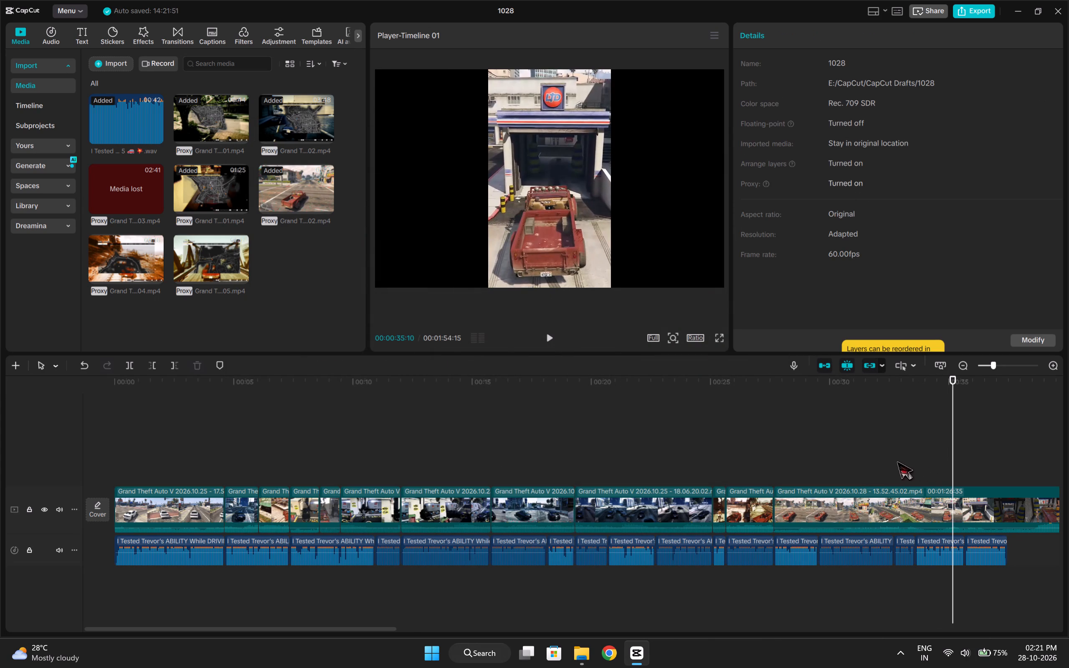
key("q")
left_click(904, 456)
key("q")
left_click(908, 454)
key("q")
left_click(908, 454)
left_click(908, 454)
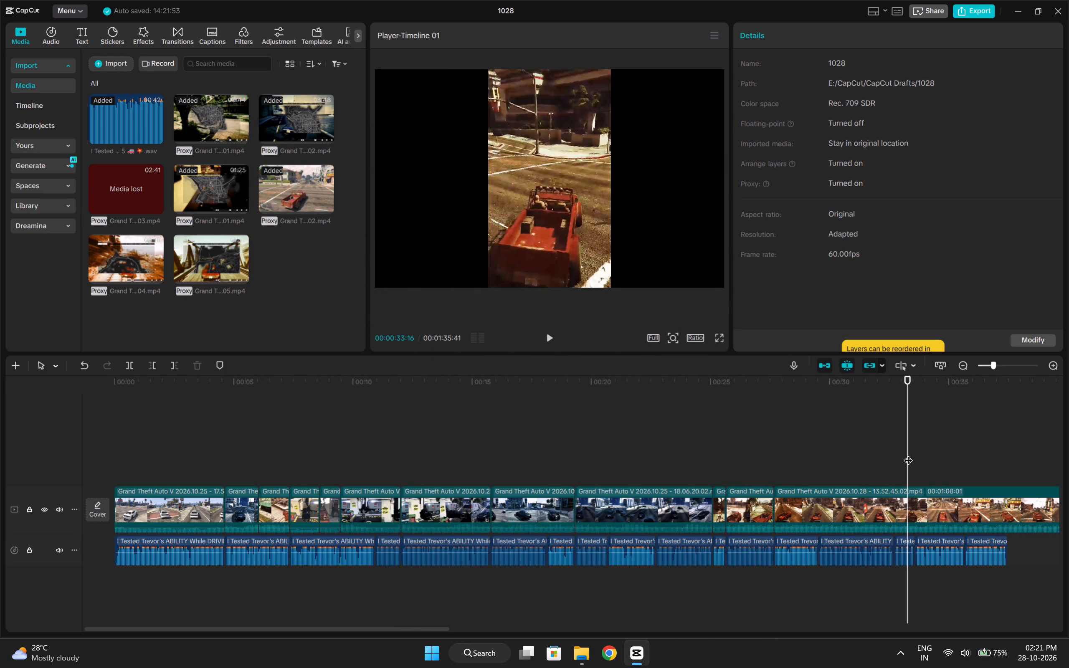
key("q")
left_click(908, 454)
key("q")
left_click(942, 446)
key("q")
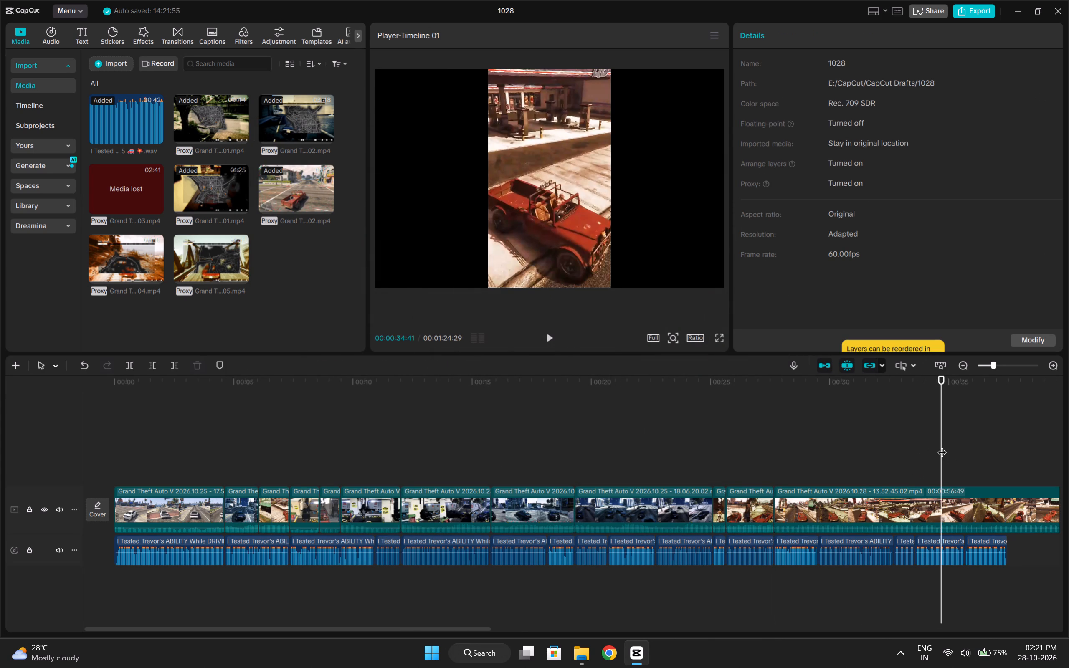
left_click(942, 446)
key("q")
key("space")
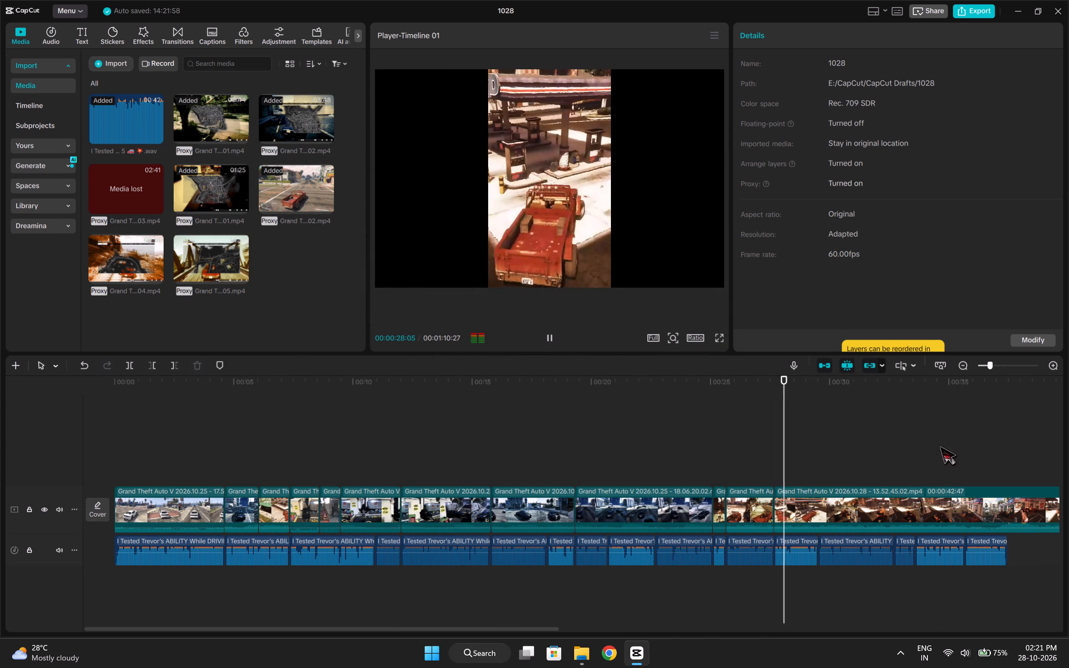
key("space")
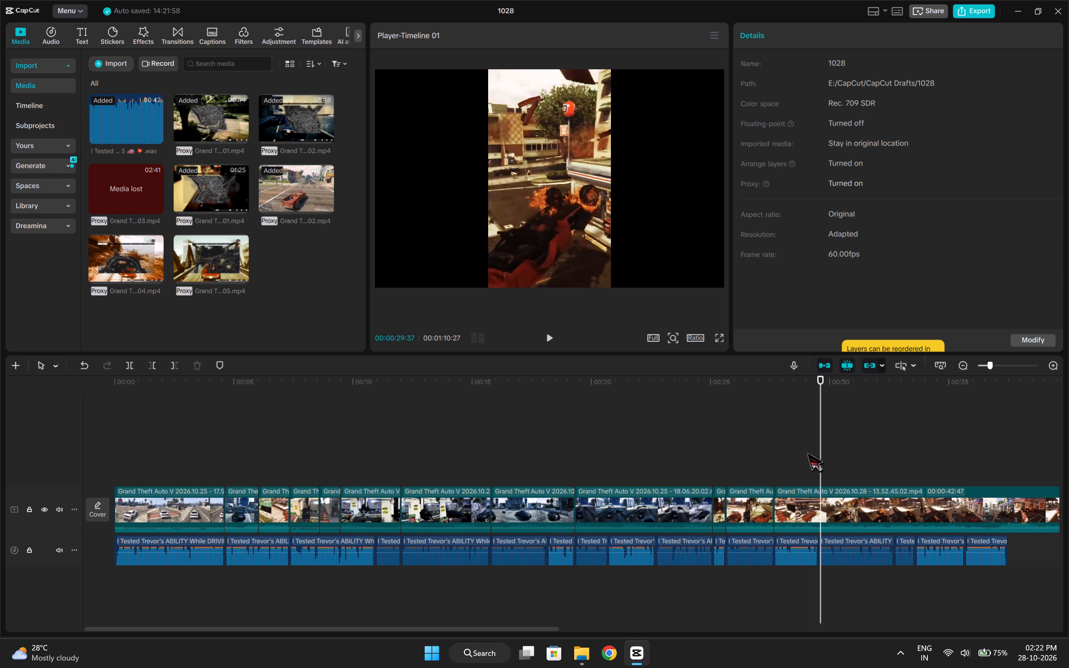
Split the 13.52.45.02 clip at about 29.5 seconds on the timeline, at the voiceover cut, and delete the part after it.
left_click_drag(823, 450, 818, 455)
key("ctrl+b")
key("ctrl+space")
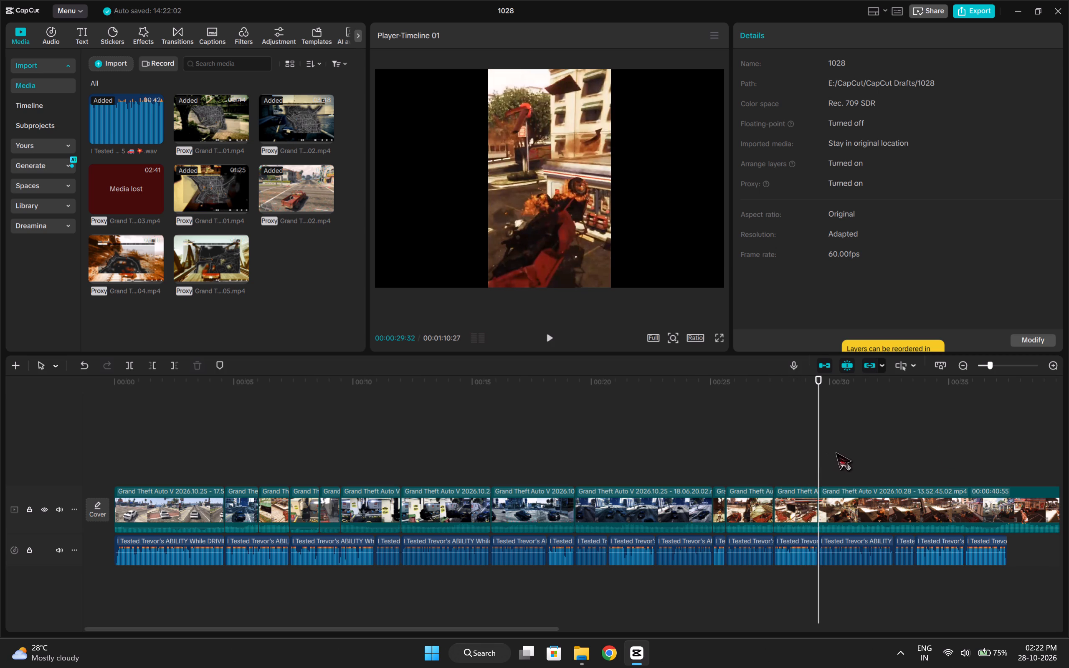
key("space")
left_click(903, 502)
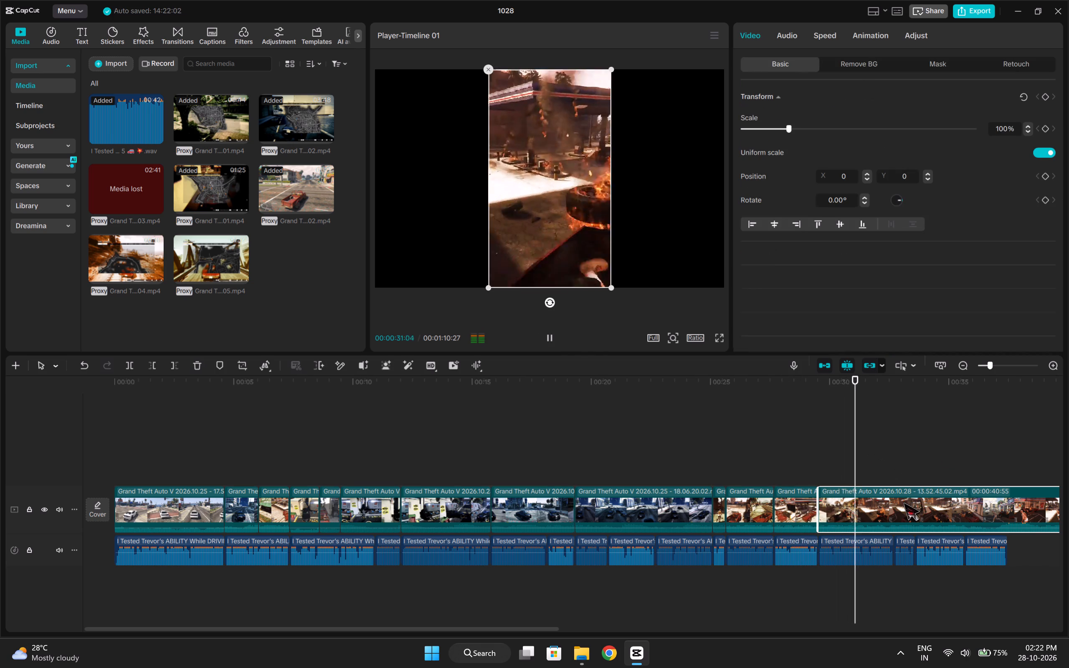
key("Delete")
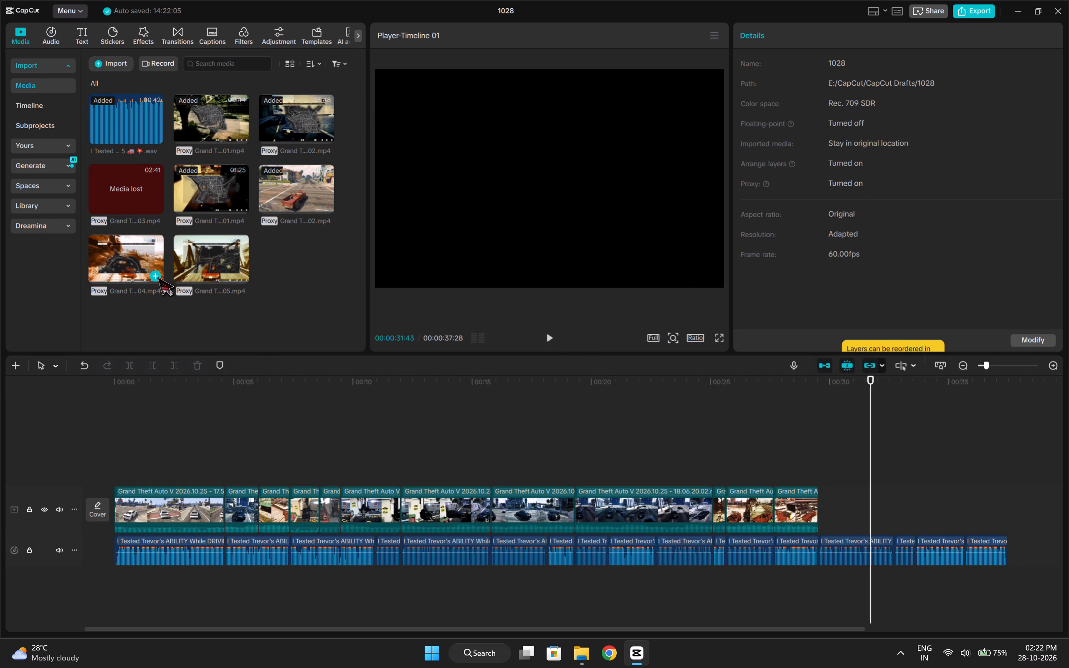
Add the recording 2026.10.28 - 14.02.21.04 after the 13.52.45.02 clip and crop it to 9:16.
left_click(154, 277)
left_click(238, 367)
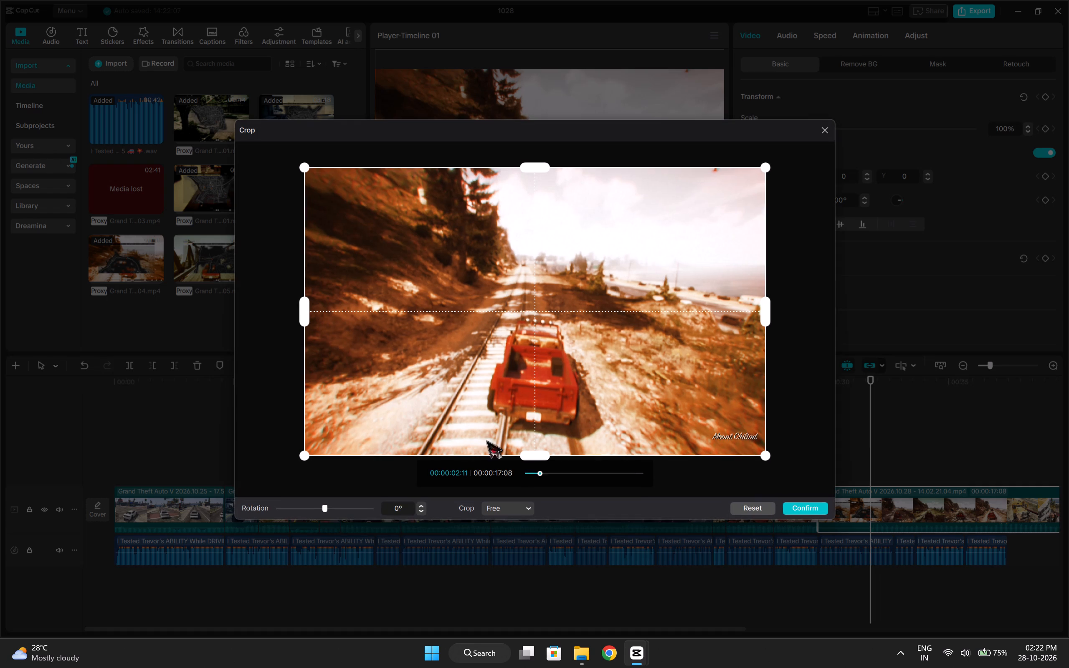
left_click(517, 513)
left_click(514, 496)
left_click(519, 486)
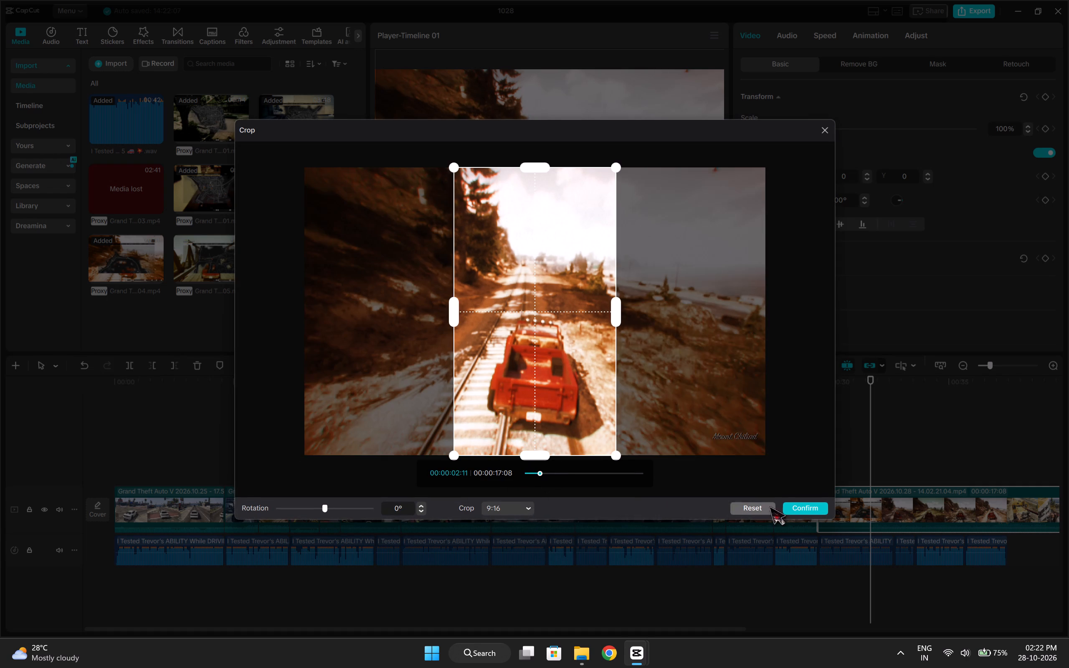
left_click(814, 512)
Trim about 6.4 seconds off the start of the 14.02.21.04 clip and play it.
left_click_drag(875, 461, 949, 461)
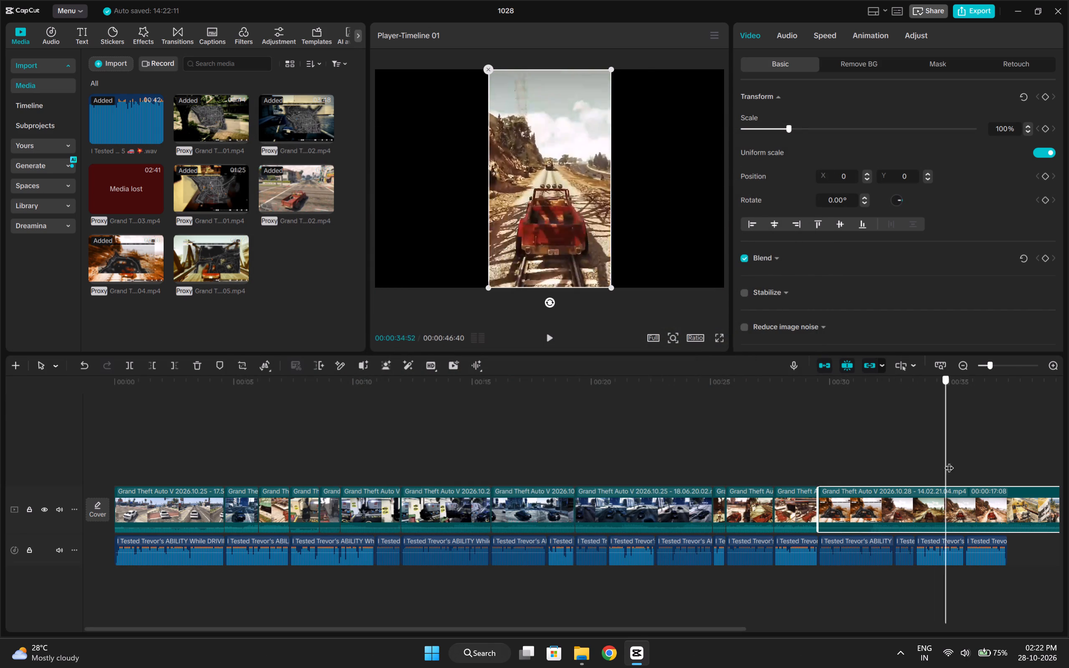
left_click_drag(949, 461, 970, 462)
key("q")
key("space")
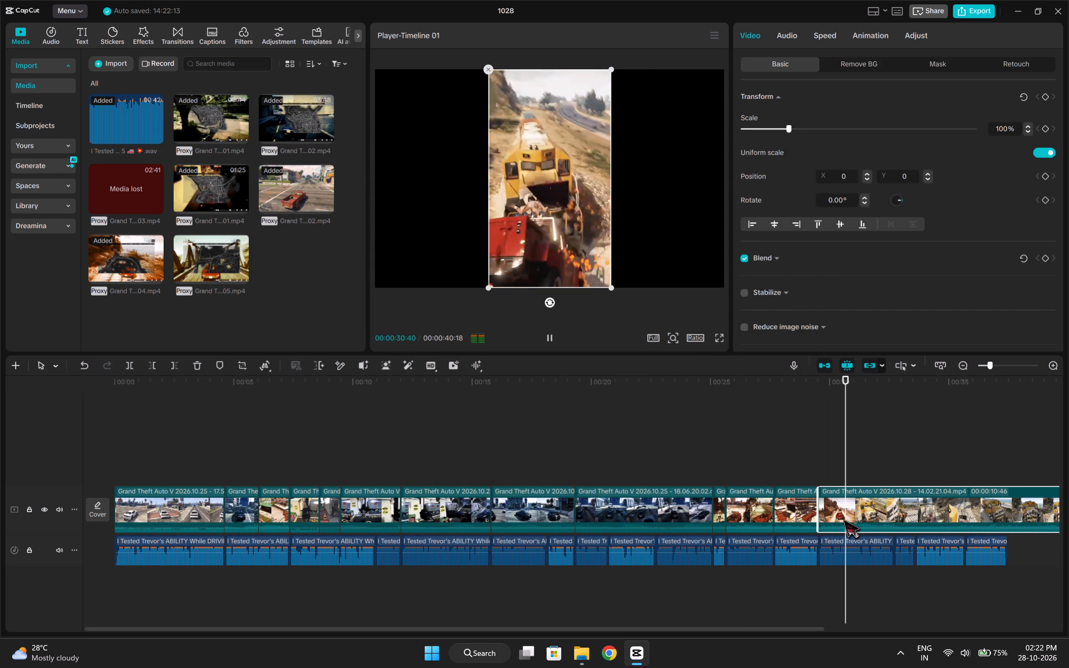
key("space")
Extend the start of the 14.02.21.04 clip back by about 1.4 seconds and play it.
left_click_drag(816, 501, 785, 510)
left_click(803, 461)
key("space")
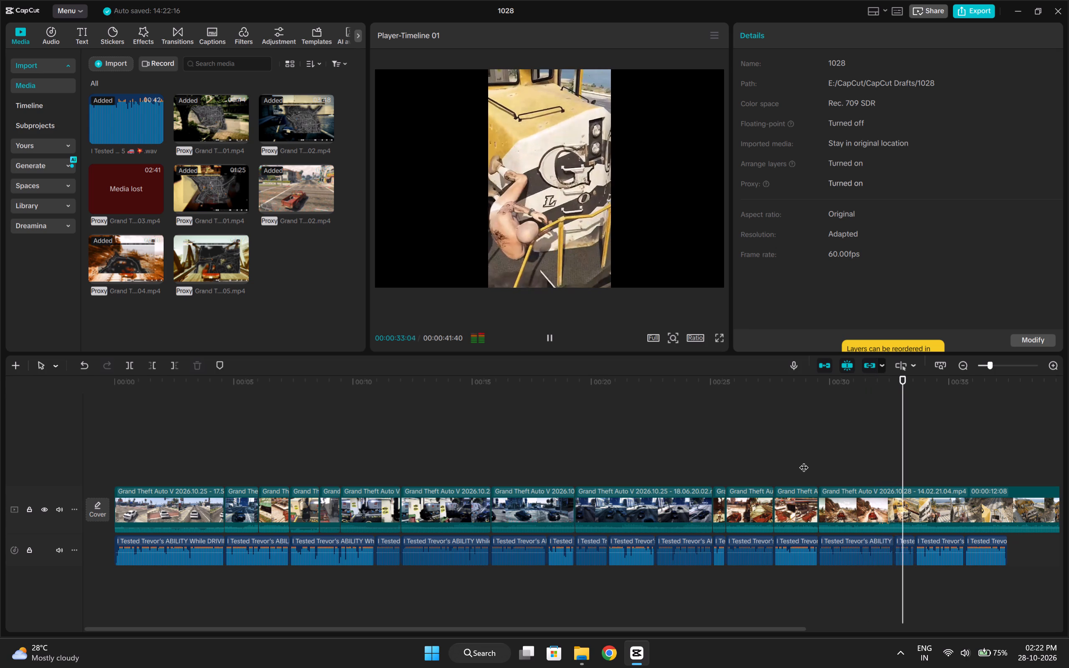
key("space")
Trim about 1.4 seconds off the start of the 14.02.21.04 clip in three small cuts, playing it in between.
left_click(831, 449)
key("q")
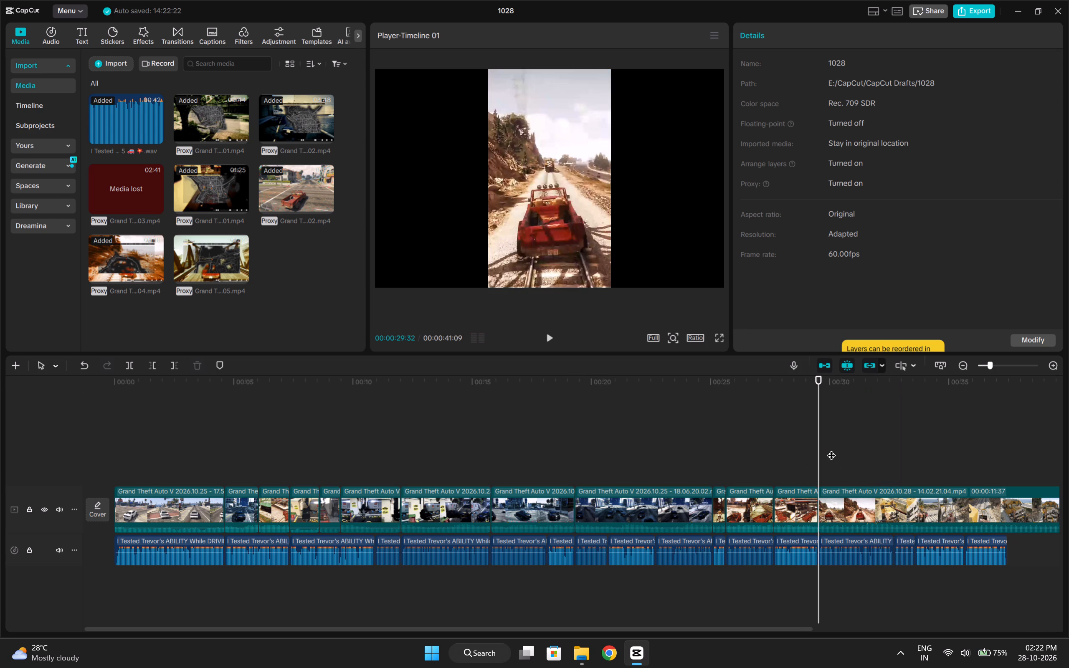
left_click(826, 458)
type("q")
key("space")
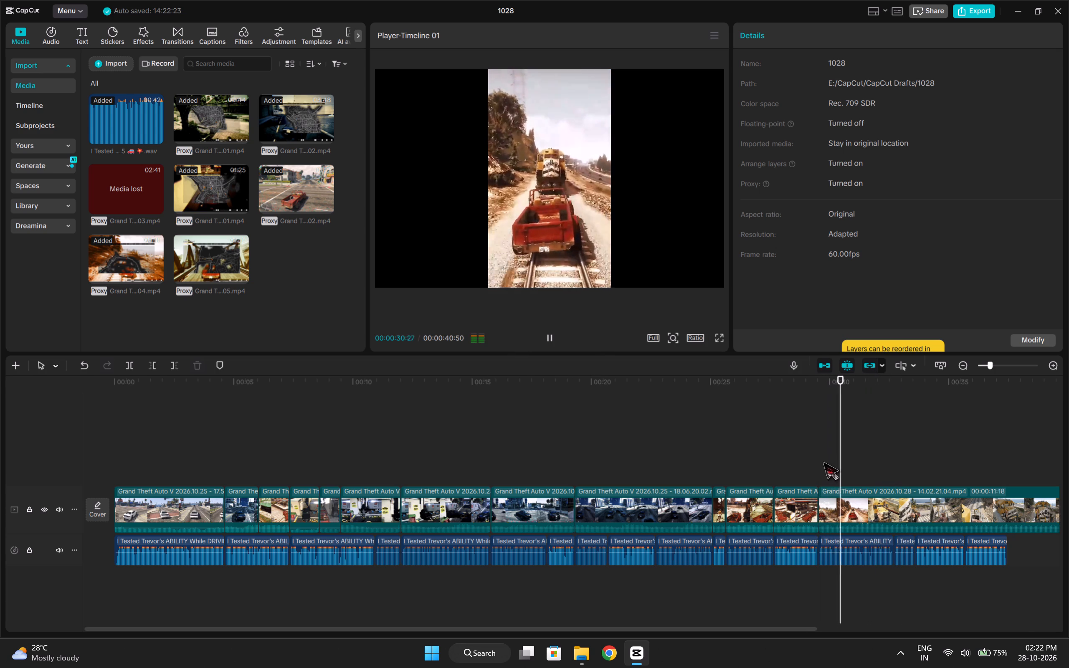
key("space")
left_click(832, 464)
type("q")
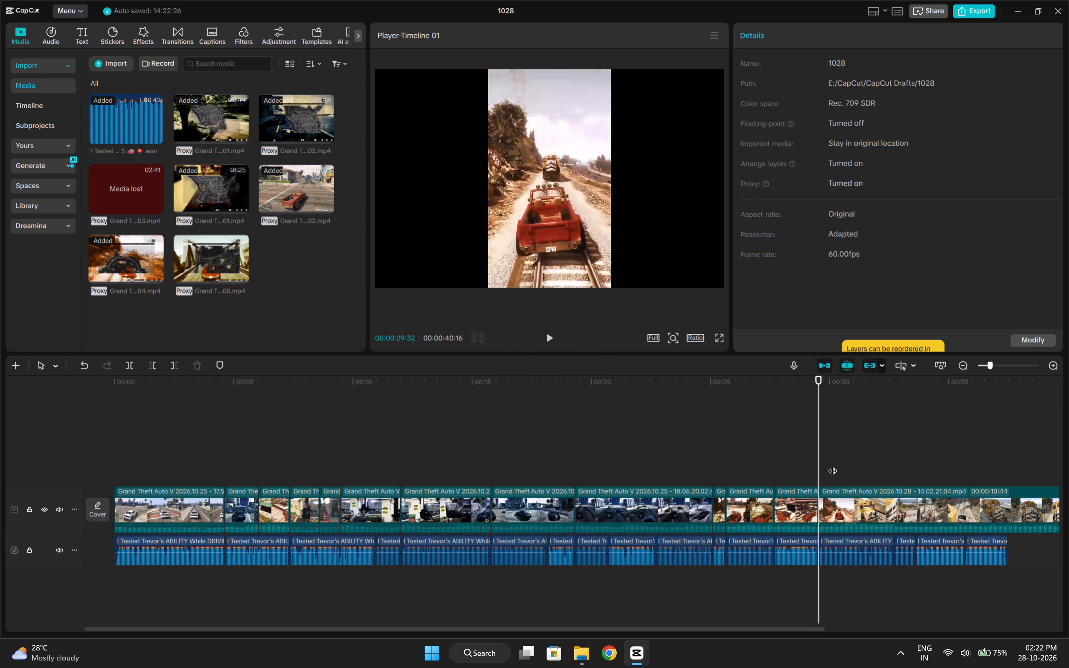
Play the 14.02.21.04 clip and trim its end back to about 31.3 seconds on the timeline.
key("space")
key("space")
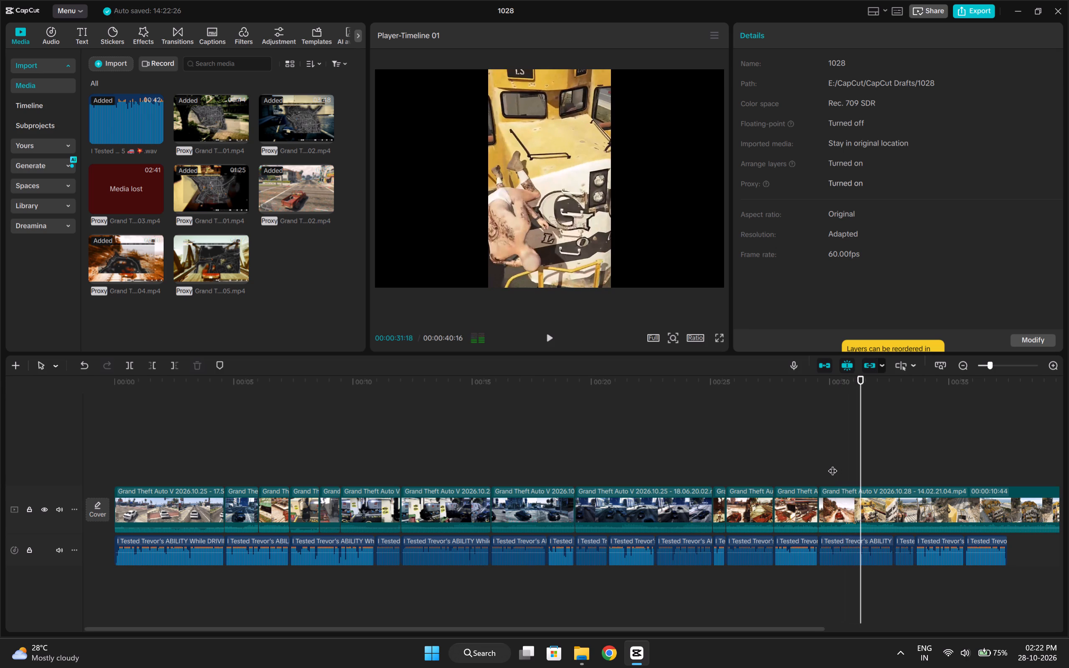
key("w")
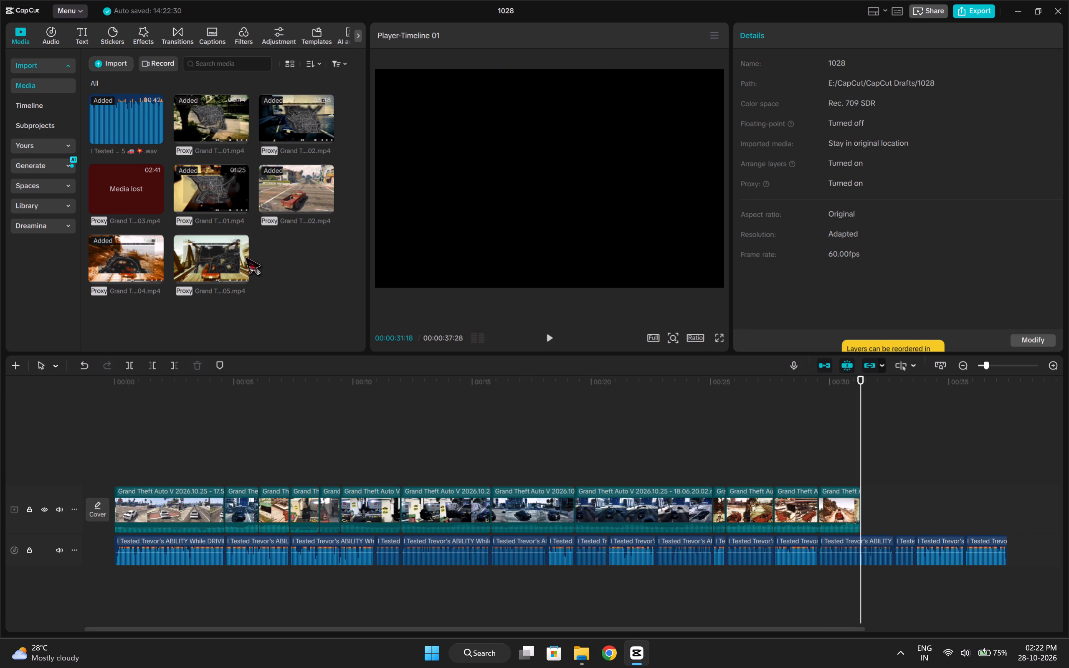
Add the recording 2026.10.28 - 14.04.37.05 after the 14.02.21.04 clip and crop it to 9:16.
left_click(242, 274)
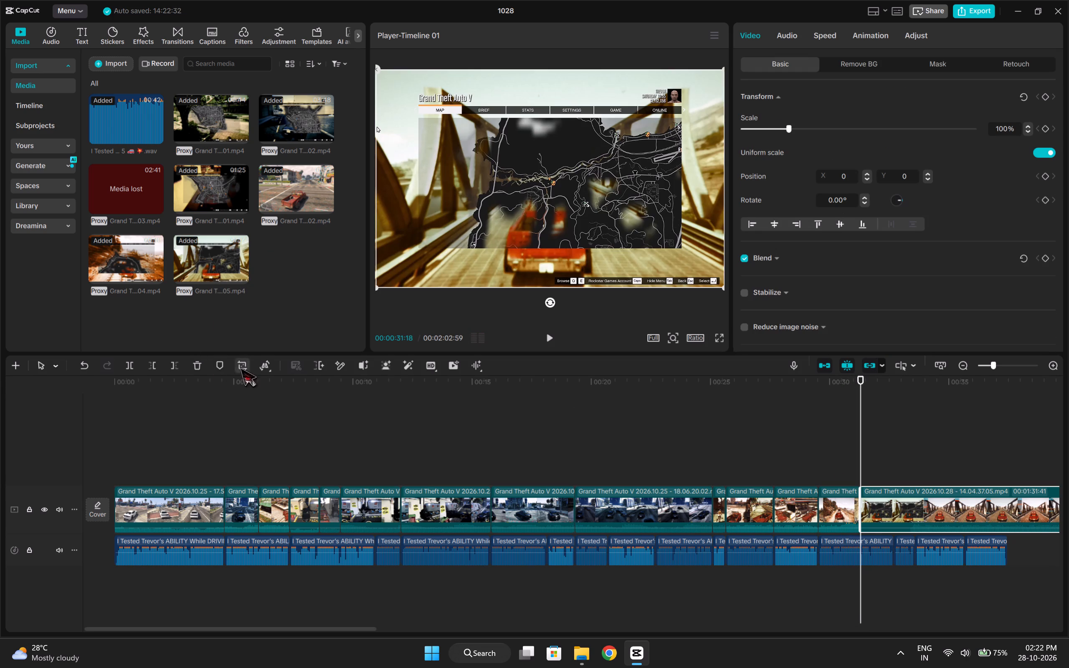
left_click(240, 368)
left_click(514, 507)
left_click(512, 489)
left_click(799, 504)
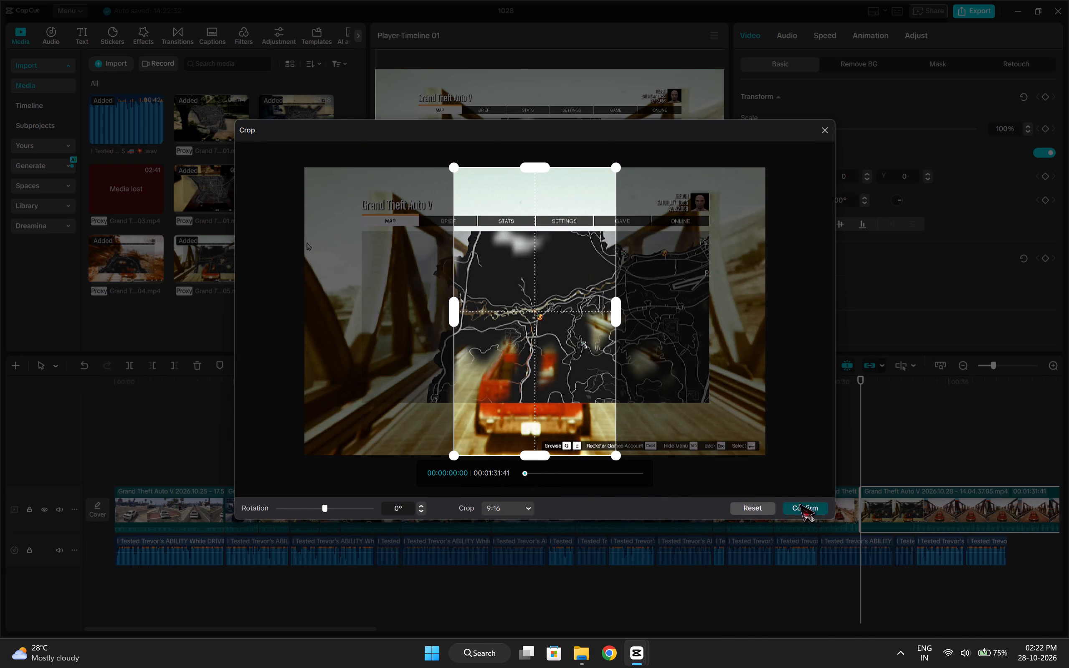
Trim about 18 seconds off the start of the 14.04.37.05 clip in successive cuts and play it.
left_click(929, 458)
key("q")
left_click(935, 455)
key("q")
left_click(935, 455)
key("q")
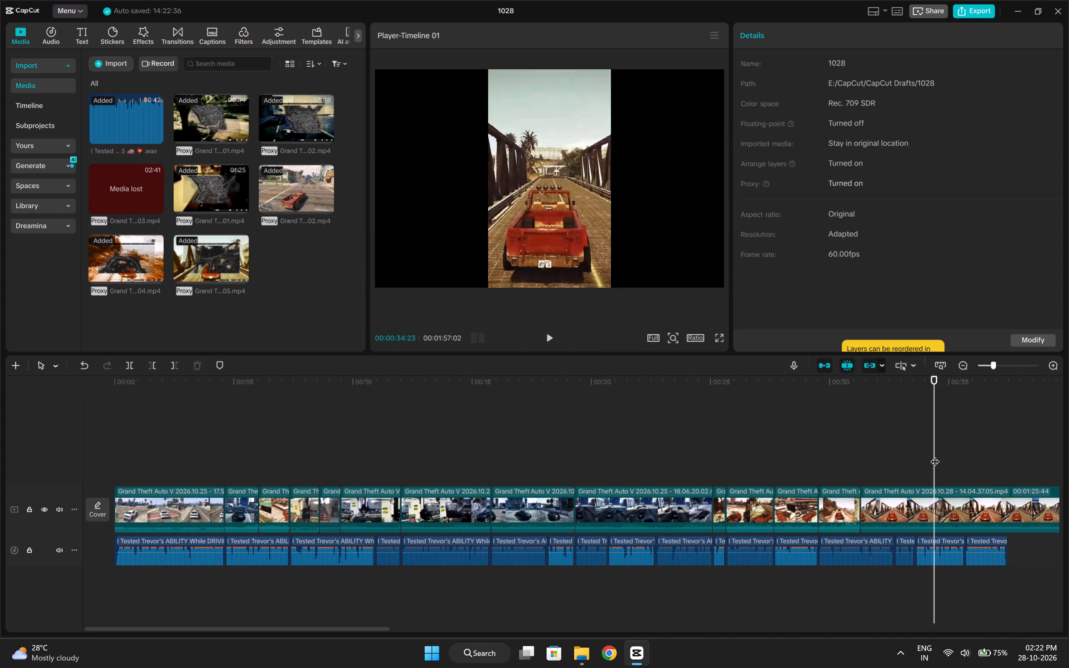
left_click(935, 455)
key("q")
left_click(935, 455)
key("q")
left_click(935, 455)
type("q")
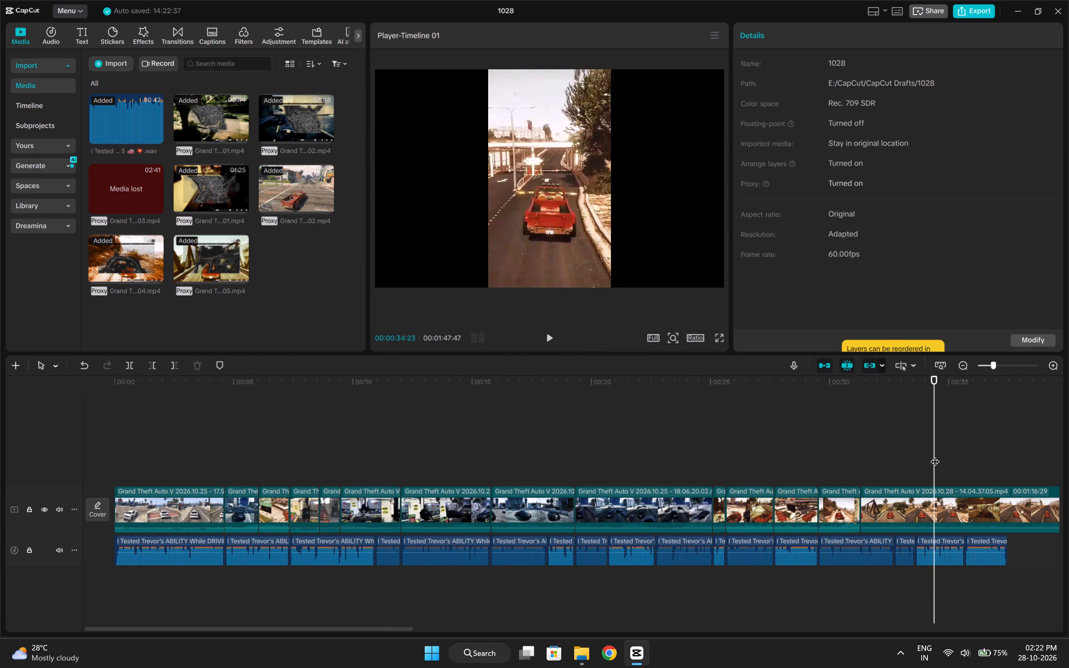
key("space")
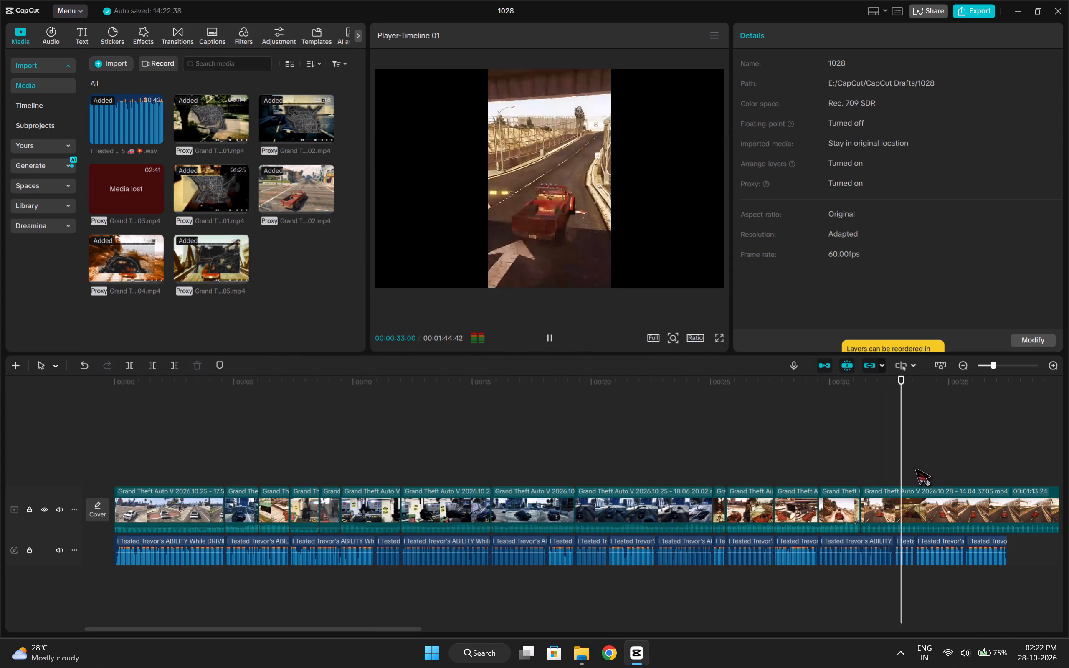
key("space")
Split the 14.04.37.05 clip at about 33.6 seconds on the timeline, at the voiceover cut.
left_click_drag(918, 471, 914, 474)
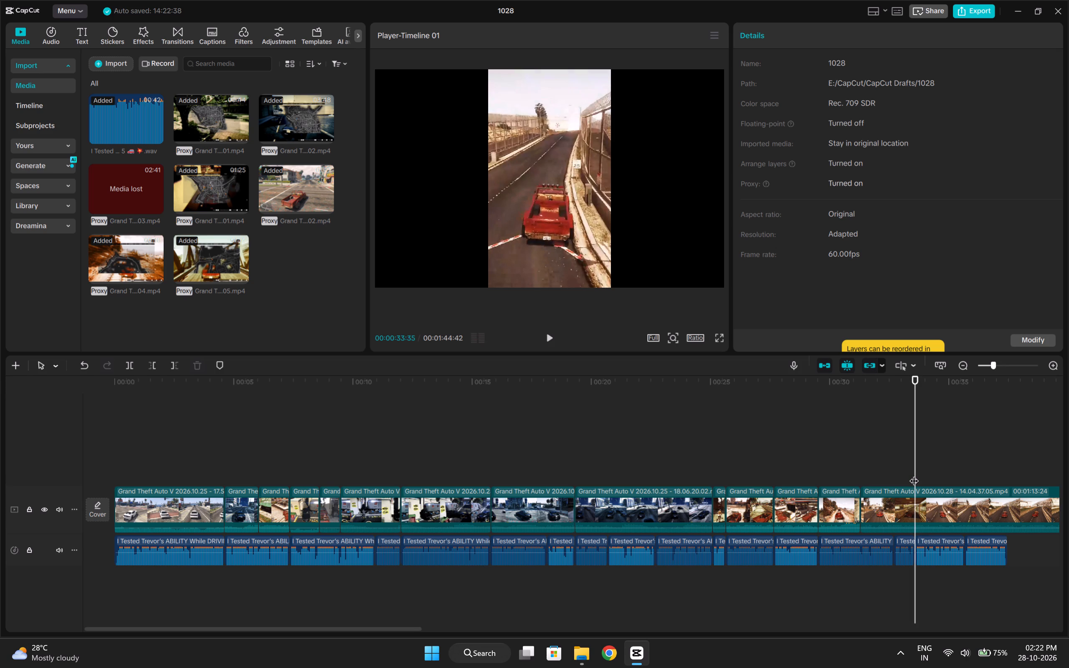
key("ctrl+b")
Trim about 19 seconds off the start of the last 14.04.37.05 clip in successive cuts and play it.
left_click(1041, 448)
key("q")
left_click(1003, 460)
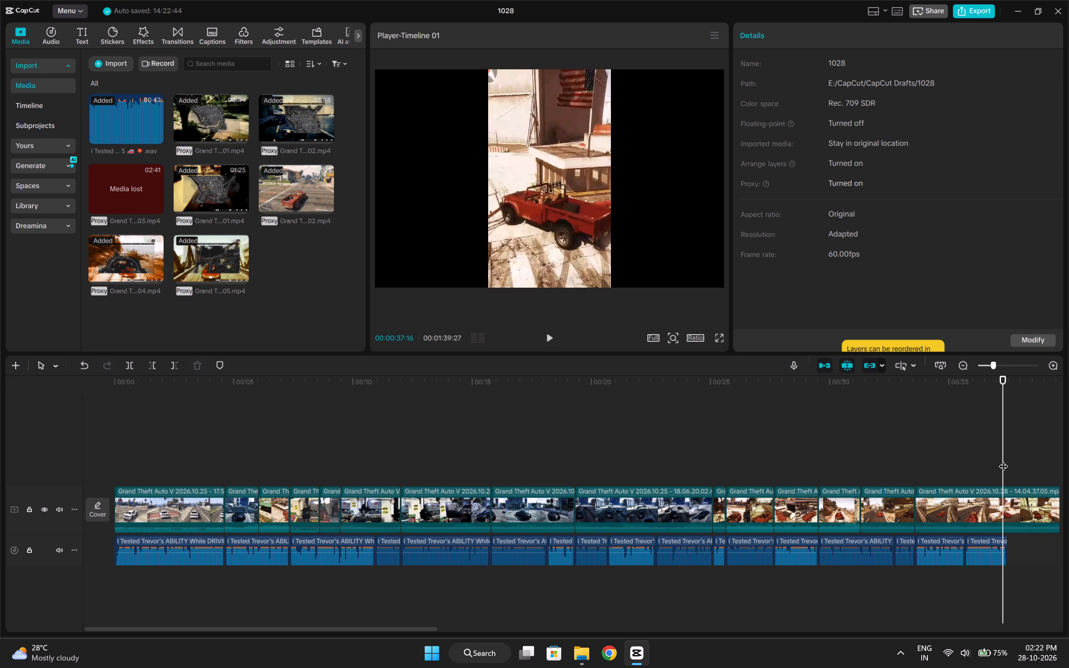
key("q")
left_click(1003, 460)
key("q")
left_click(1003, 460)
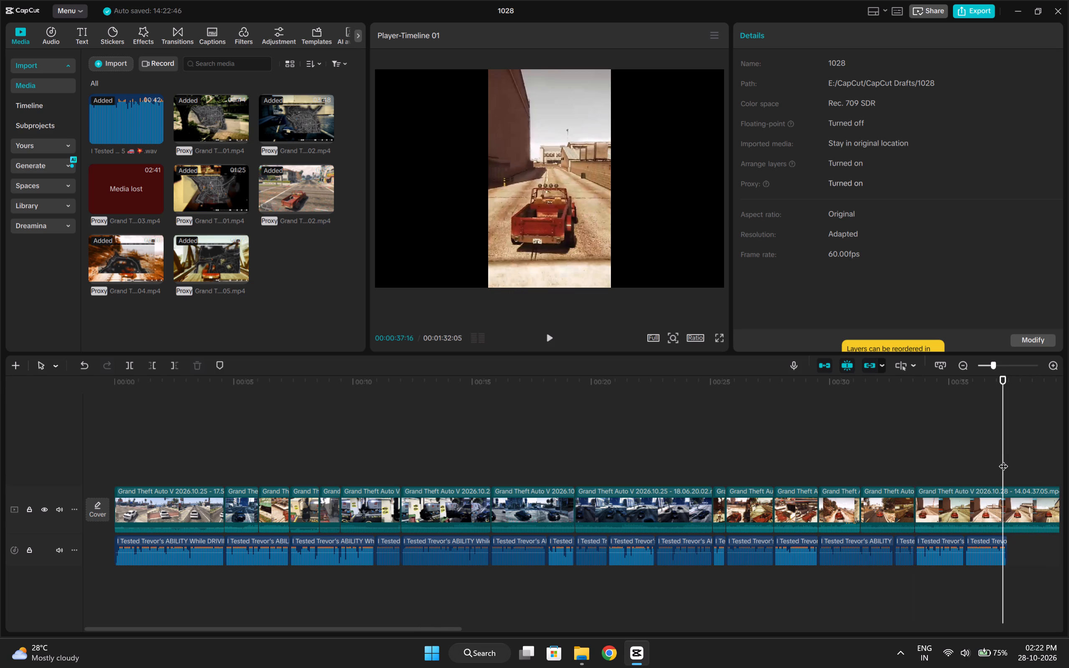
key("q")
key("space")
left_click(989, 471)
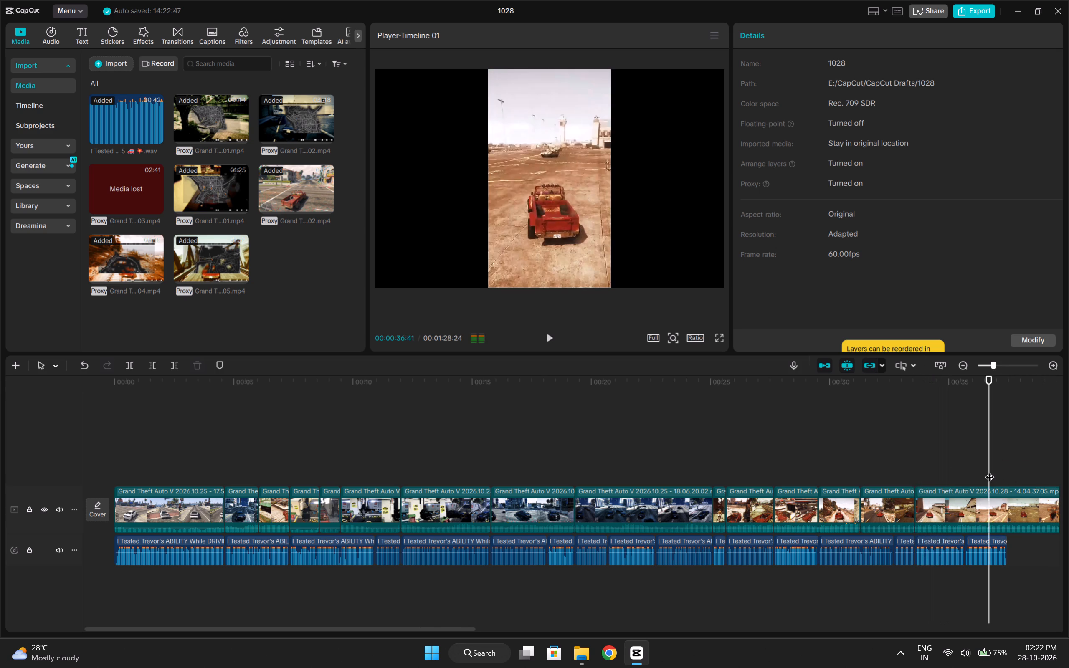
type("q")
key("space")
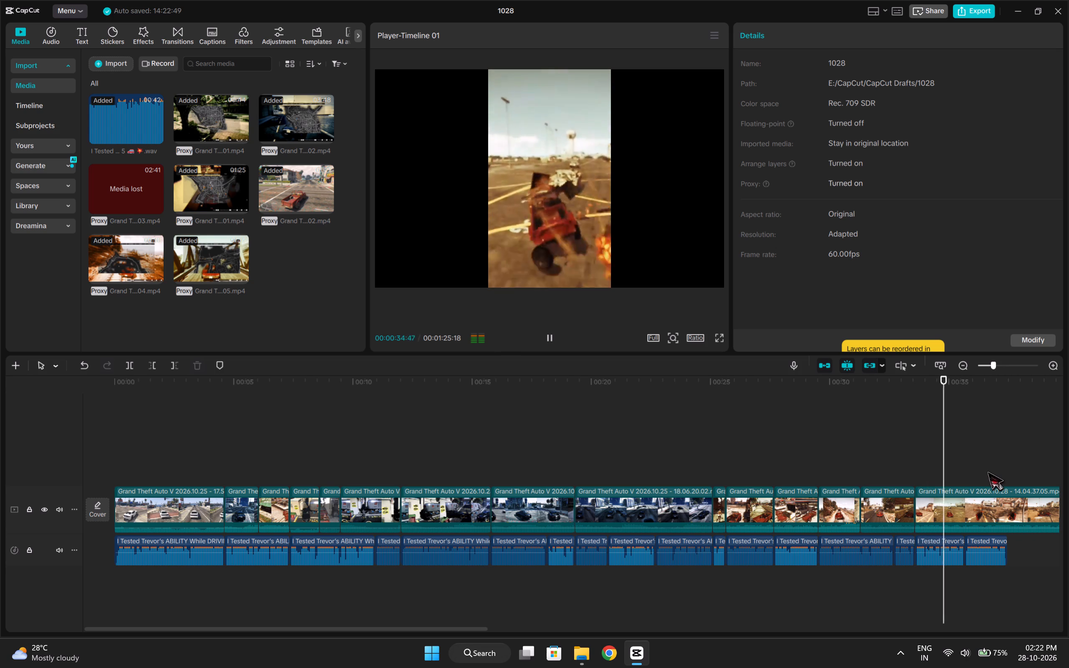
key("space")
Split the last 14.04.37.05 clip at about 35.7 seconds on the timeline, where the last voiceover segment begins.
left_click_drag(971, 475, 969, 477)
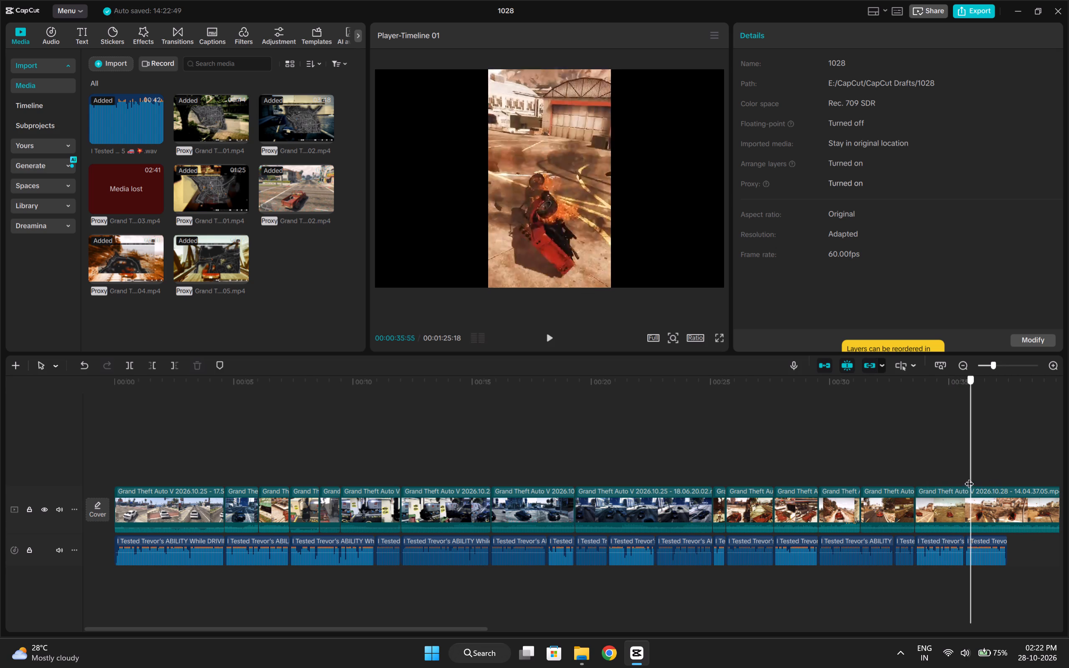
left_click_drag(969, 477, 965, 480)
key("ctrl+b")
Trim about 41 seconds off the start of the last 14.04.37.05 clip in successive cuts and play it.
left_click(1017, 467)
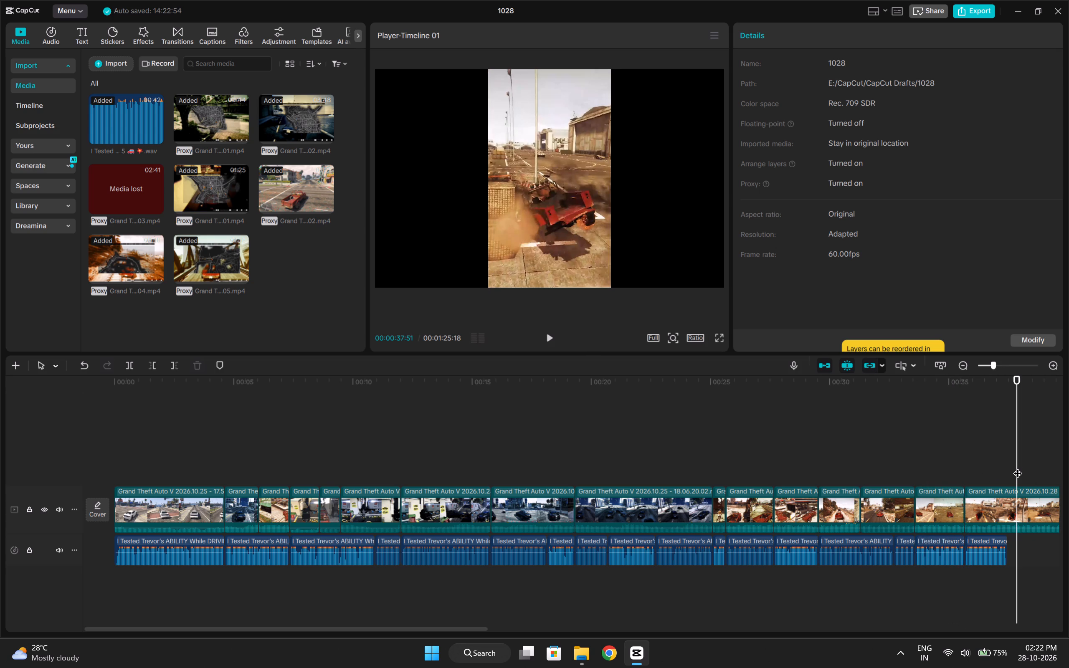
key("q")
left_click(443, 633)
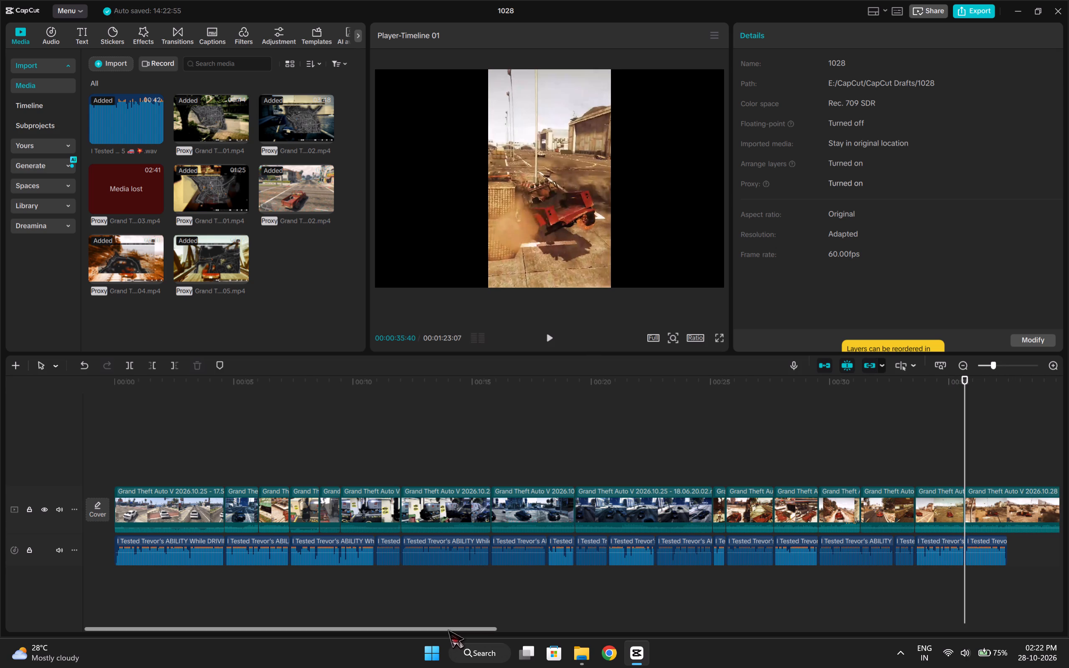
left_click_drag(448, 629, 714, 622)
left_click(848, 452)
left_click_drag(848, 452, 826, 463)
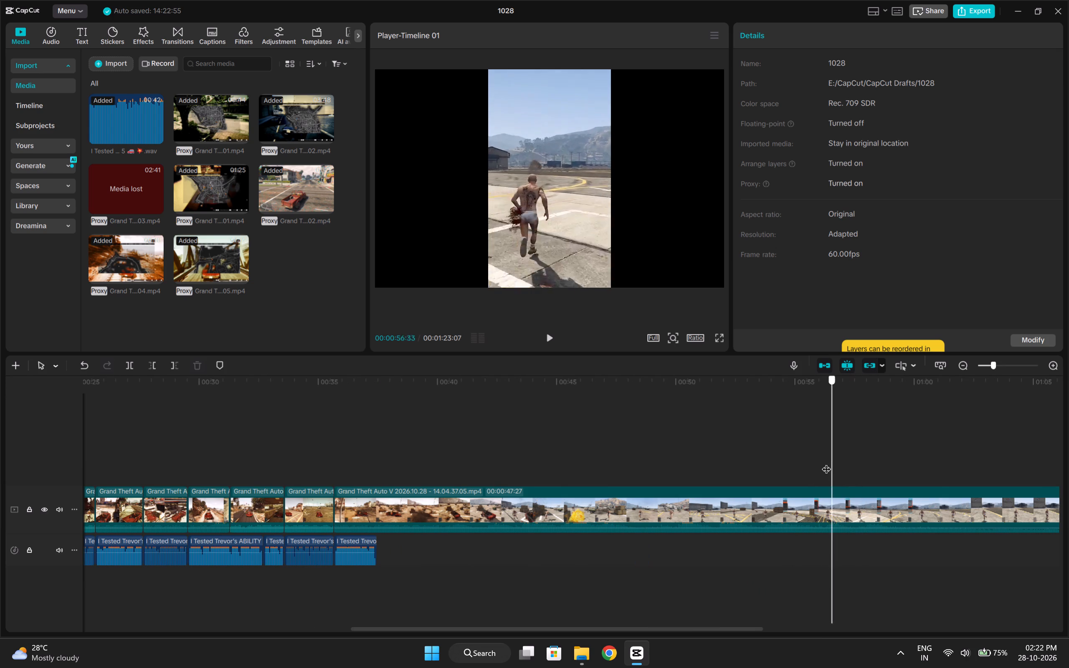
left_click_drag(826, 463, 945, 453)
key("q")
left_click(696, 461)
left_click_drag(695, 461, 647, 467)
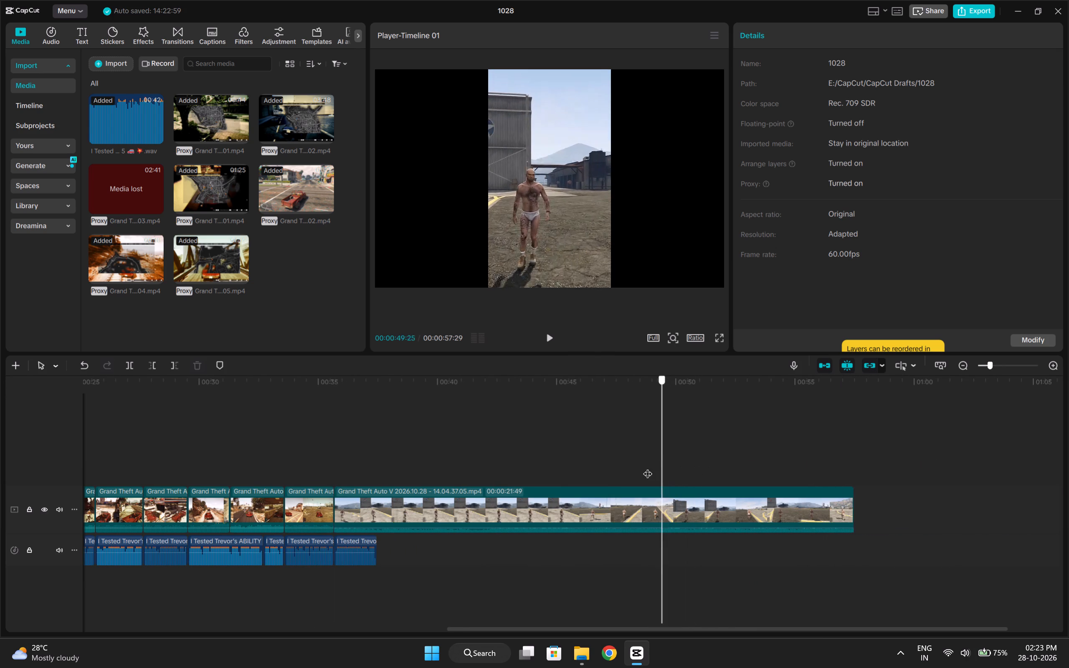
left_click_drag(647, 467, 656, 470)
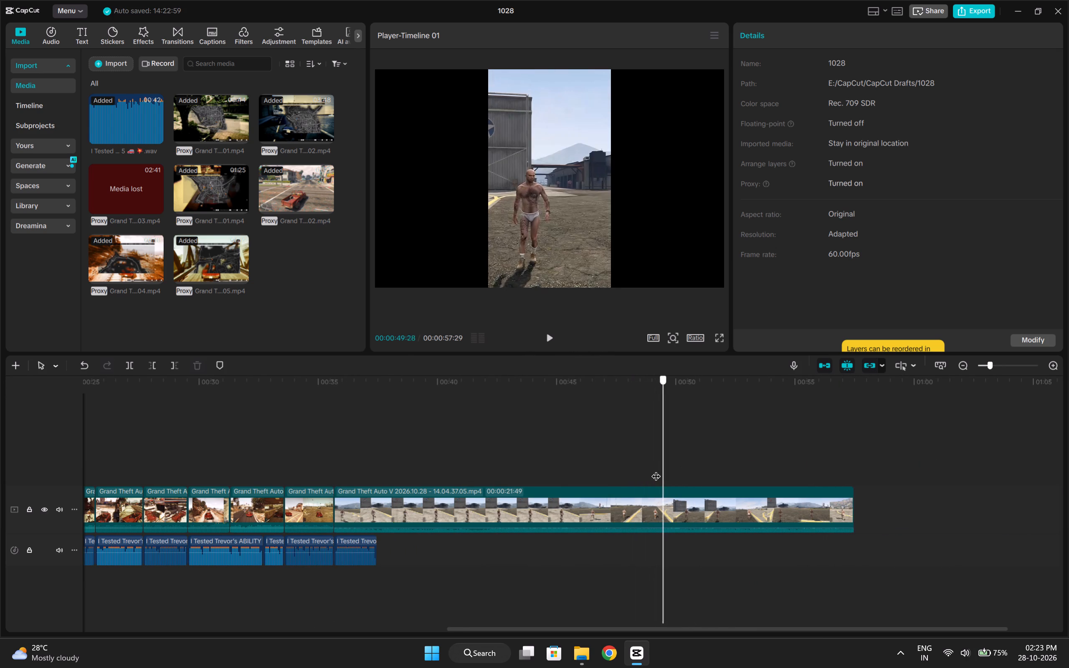
left_click_drag(656, 470, 636, 478)
type("q")
key("space")
key("space")
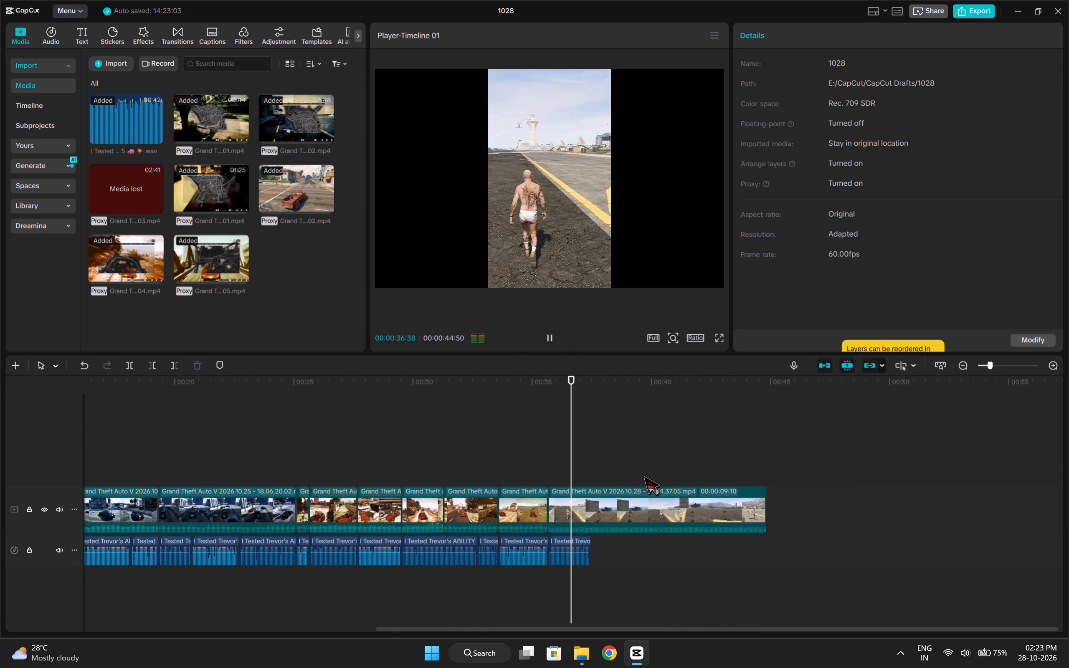
left_click(563, 474)
type("q")
key("space")
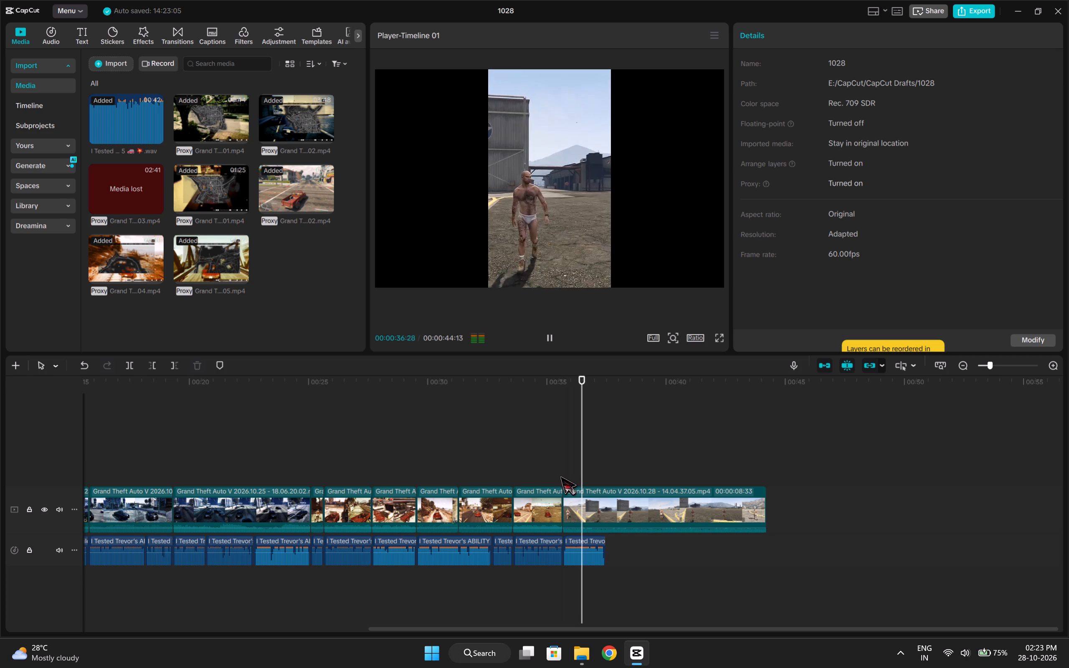
key("space")
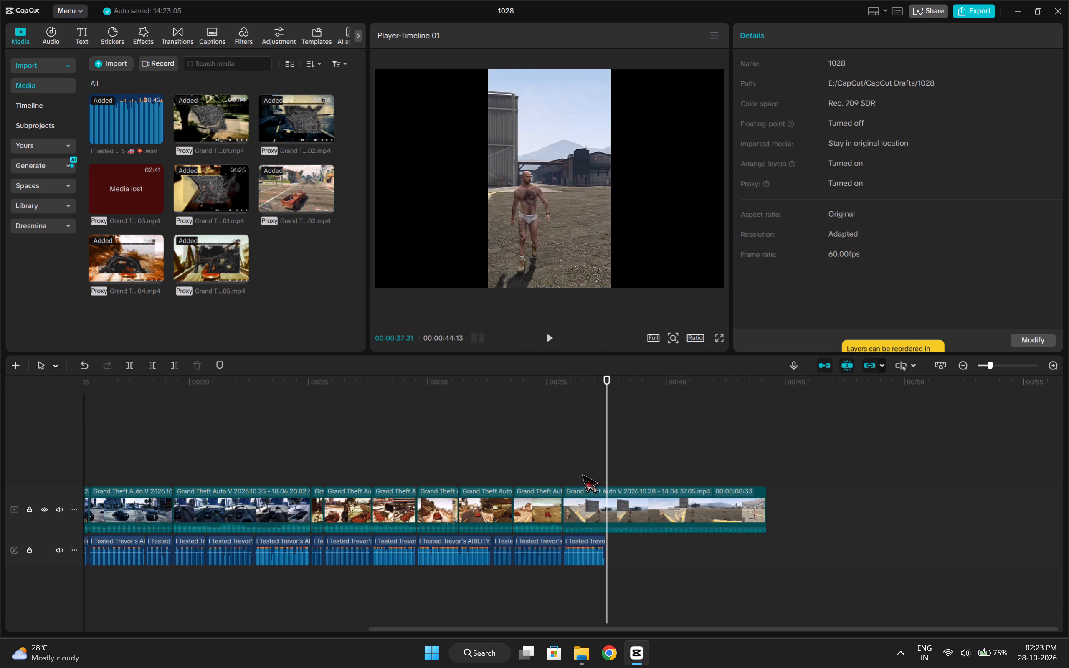
Cut the last gameplay clip off at the end of the voiceover, at about 37.5 seconds on the timeline.
key("w")
left_click_drag(696, 446, 713, 428)
left_click(727, 467)
left_click(763, 498)
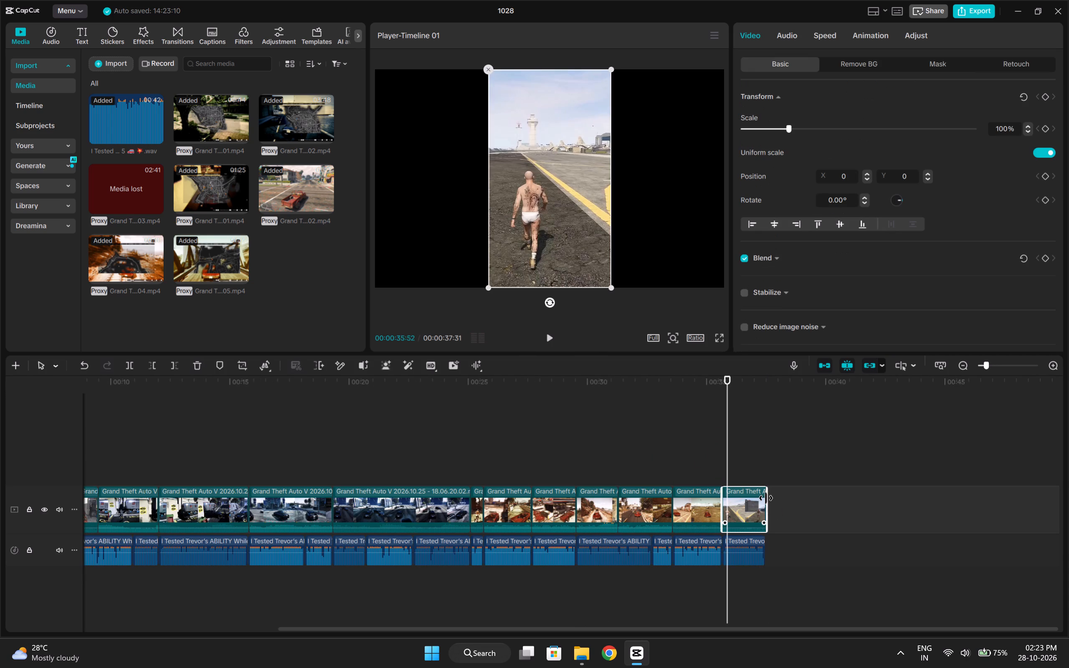
left_click_drag(766, 498, 761, 503)
Shift the 9:16 crop frame of the last 14.04.37.05 clip slightly left so the walking character sits off-centre.
left_click_drag(721, 463, 734, 466)
left_click_drag(734, 466, 742, 468)
left_click(734, 507)
left_click(236, 367)
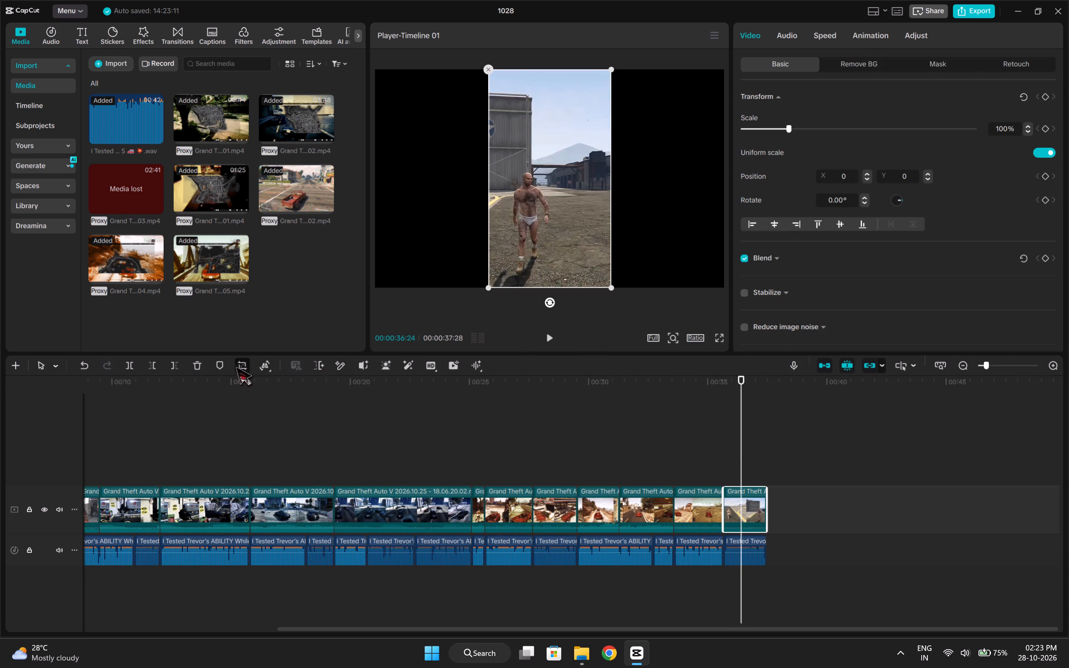
left_click_drag(522, 335, 501, 365)
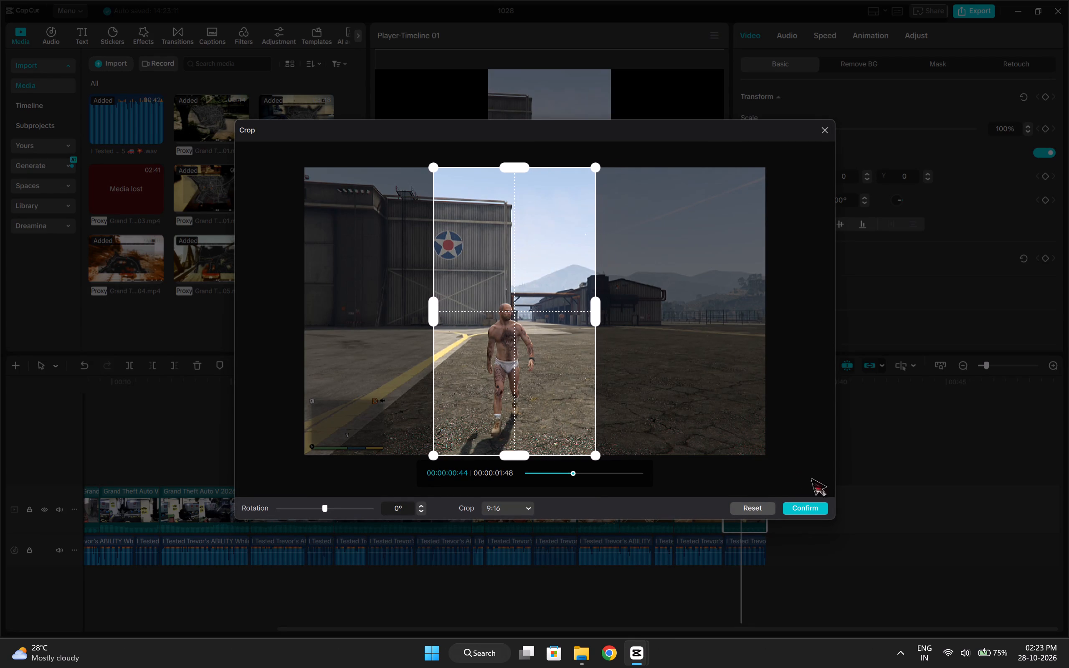
left_click(812, 505)
Review the assembled timeline and crop the uncropped clip at about 7.9 seconds, showing the black car by the trailer, to 9:16.
left_click(690, 462)
left_click_drag(692, 460, 715, 460)
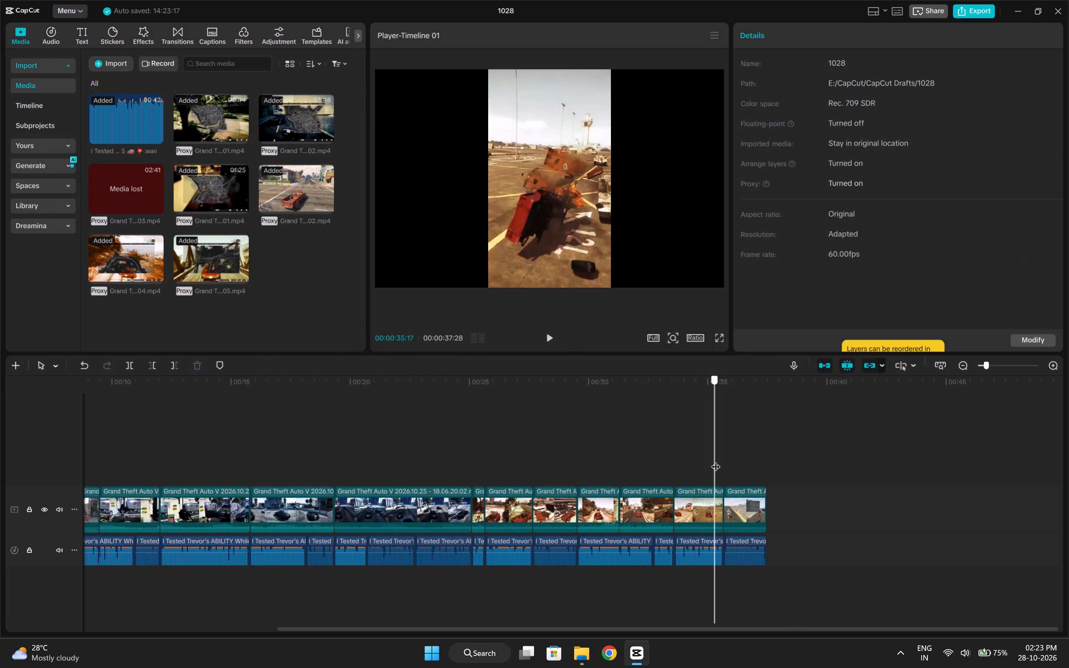
left_click_drag(715, 460, 149, 502)
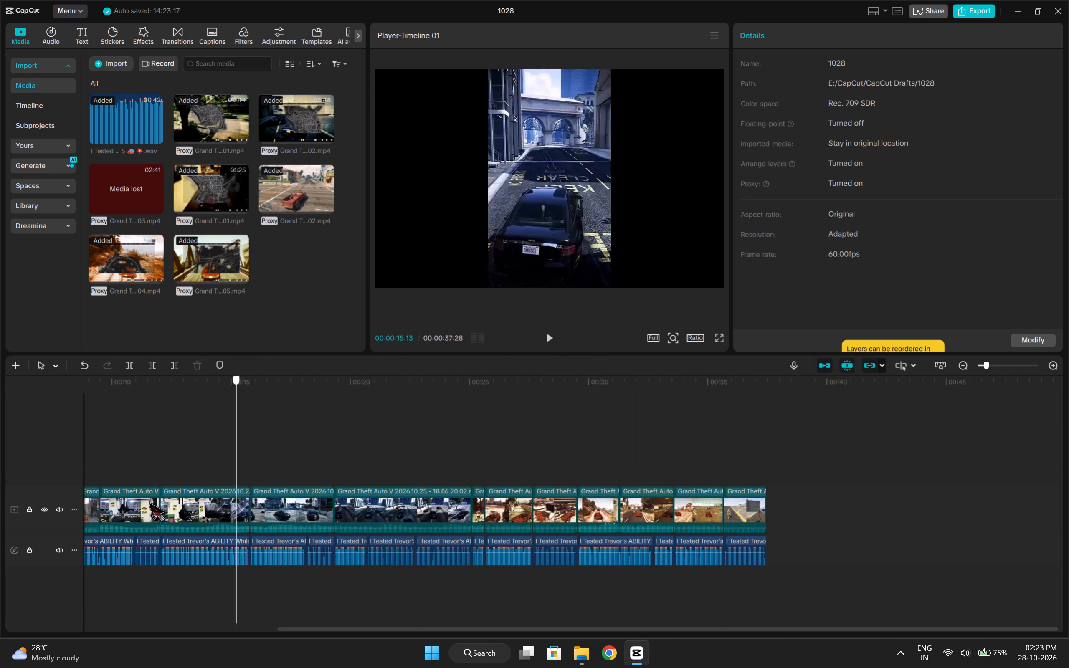
left_click_drag(149, 502, 0, 486)
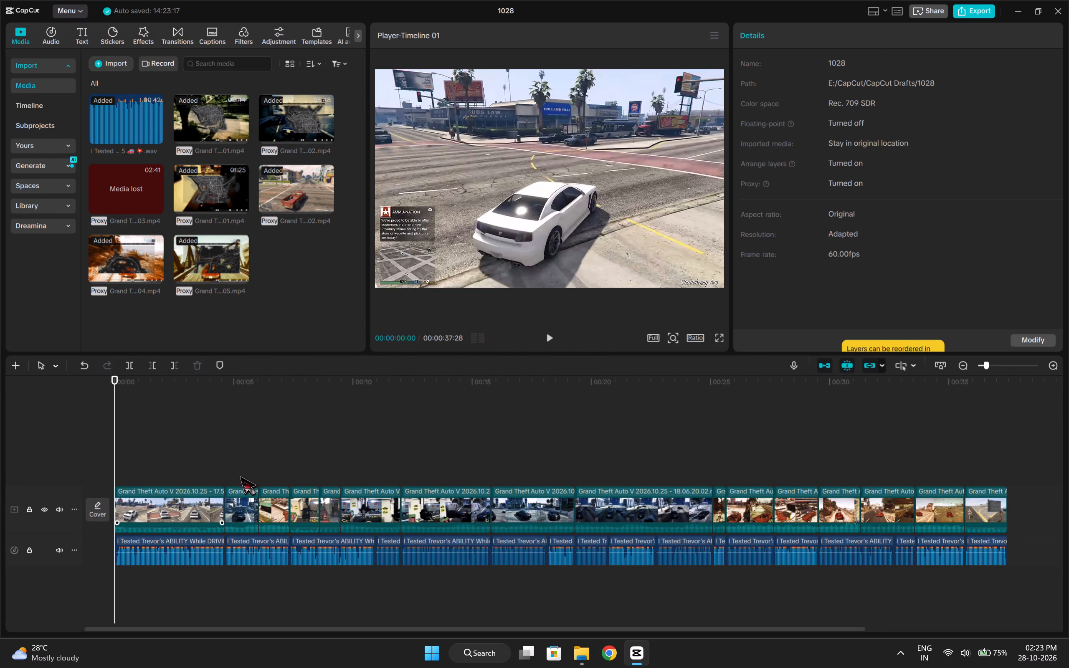
left_click(242, 468)
key("space")
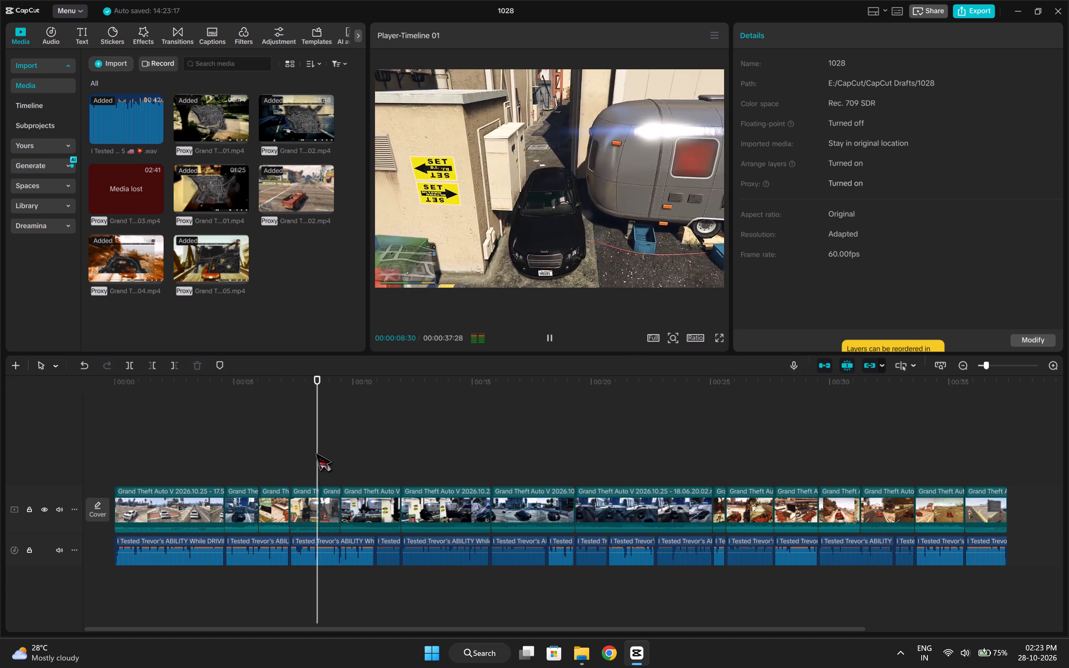
key("space")
left_click(303, 472)
left_click(308, 509)
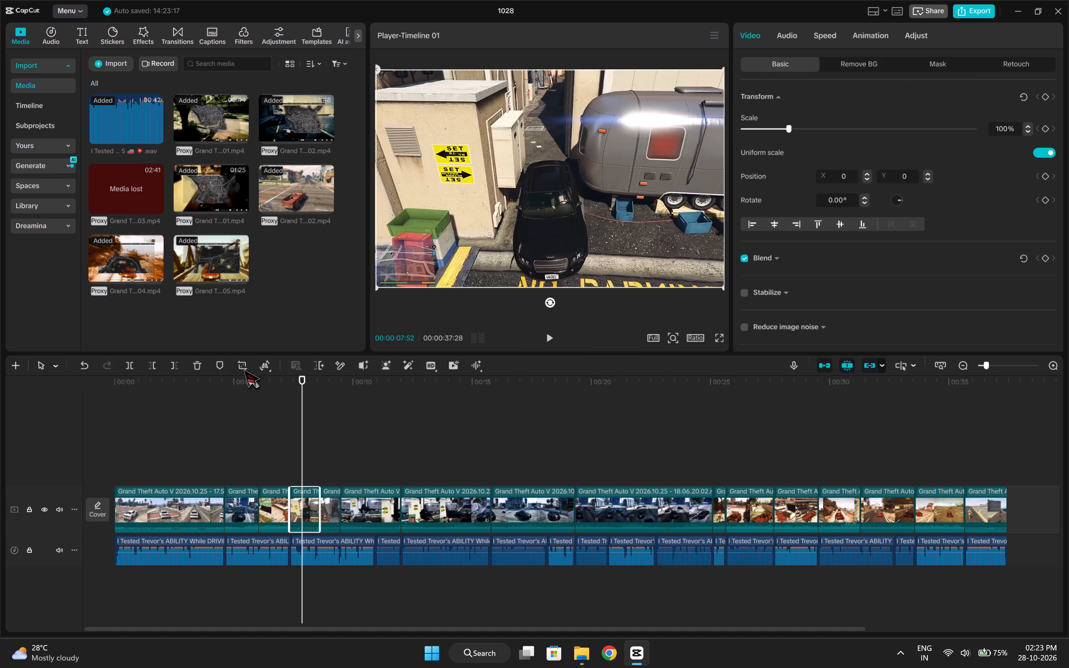
left_click(243, 364)
left_click(512, 508)
left_click(506, 484)
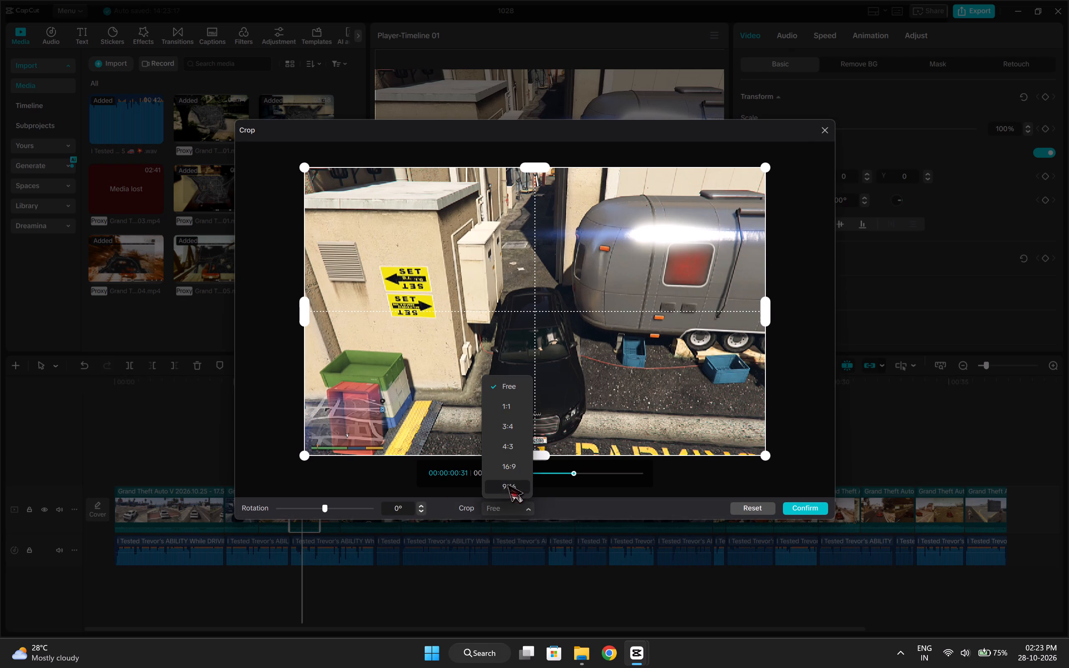
left_click(804, 501)
left_click(802, 503)
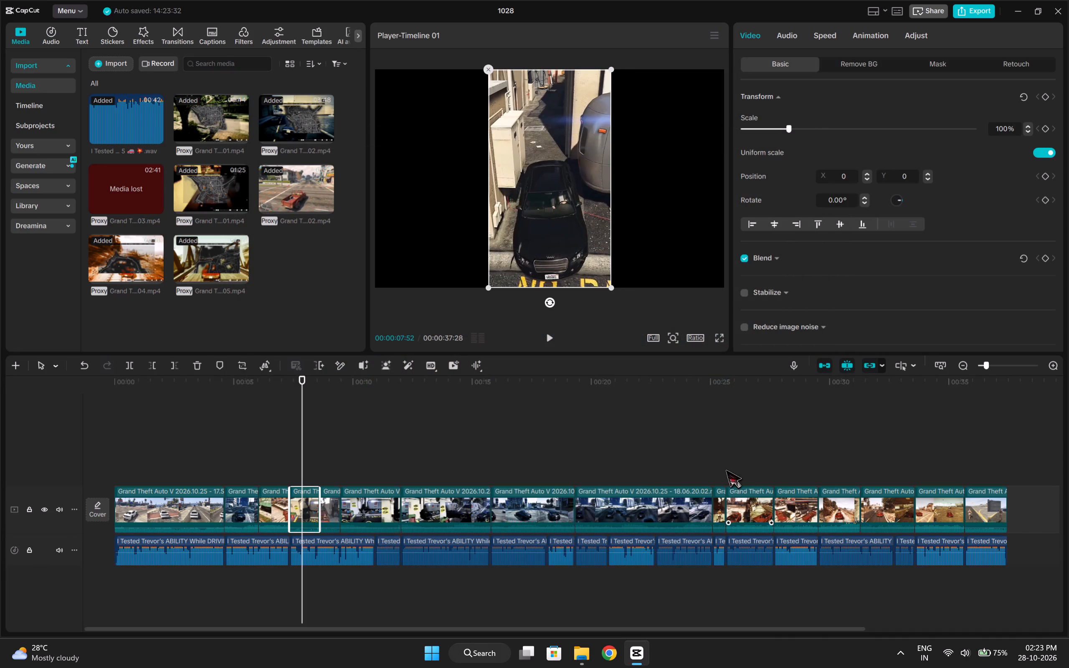
Play the edit from about 7 seconds through to the end to check the clips against the voiceover.
key("space")
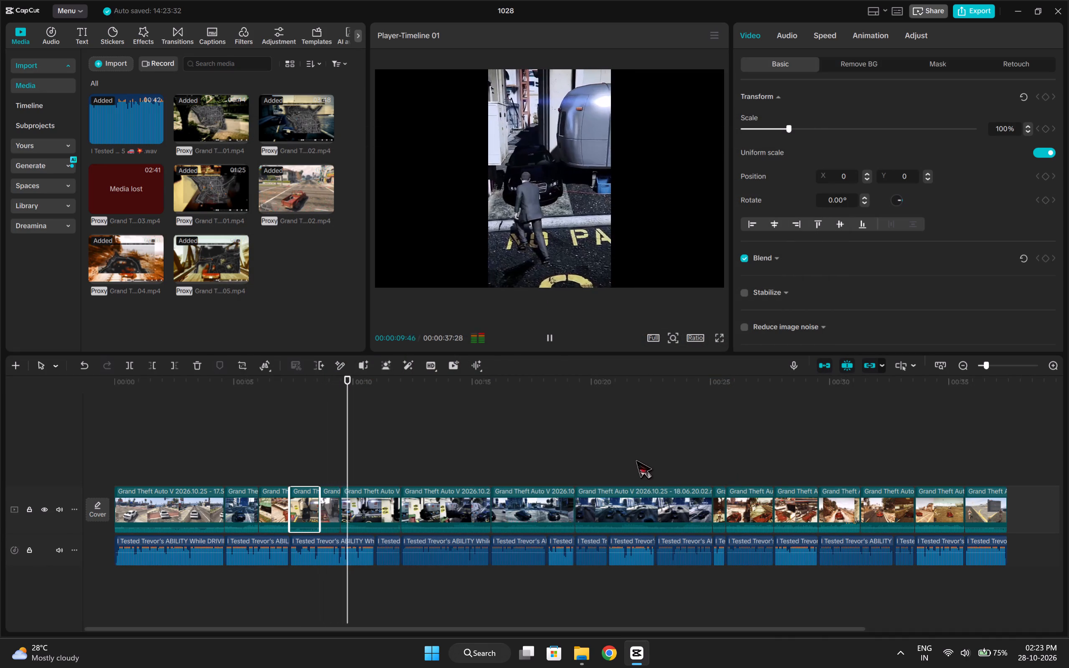
key("space")
left_click(287, 457)
key("space")
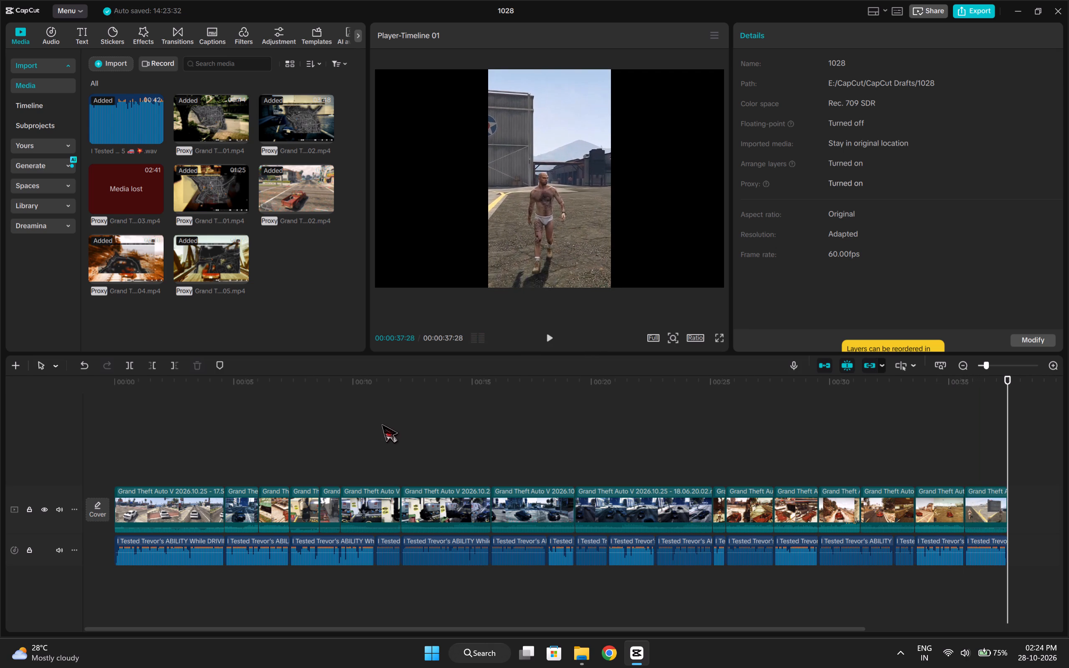
Minimise the editor and the recordings folder, and launch GTAV Legacy from the desktop.
left_click(1008, 0)
left_click(1015, 7)
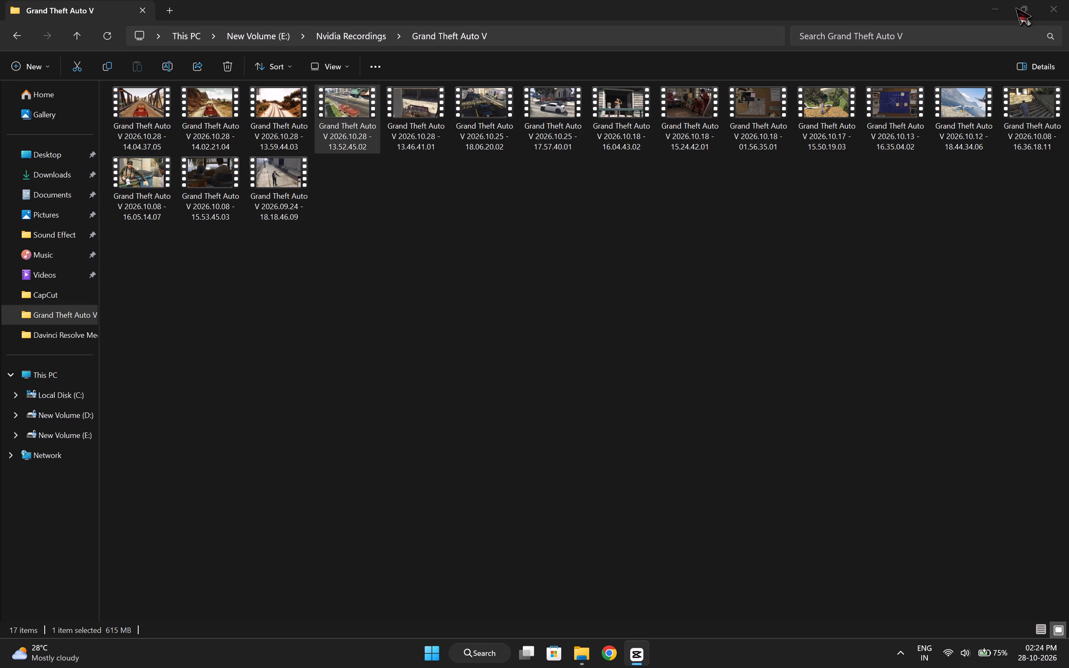
left_click(996, 12)
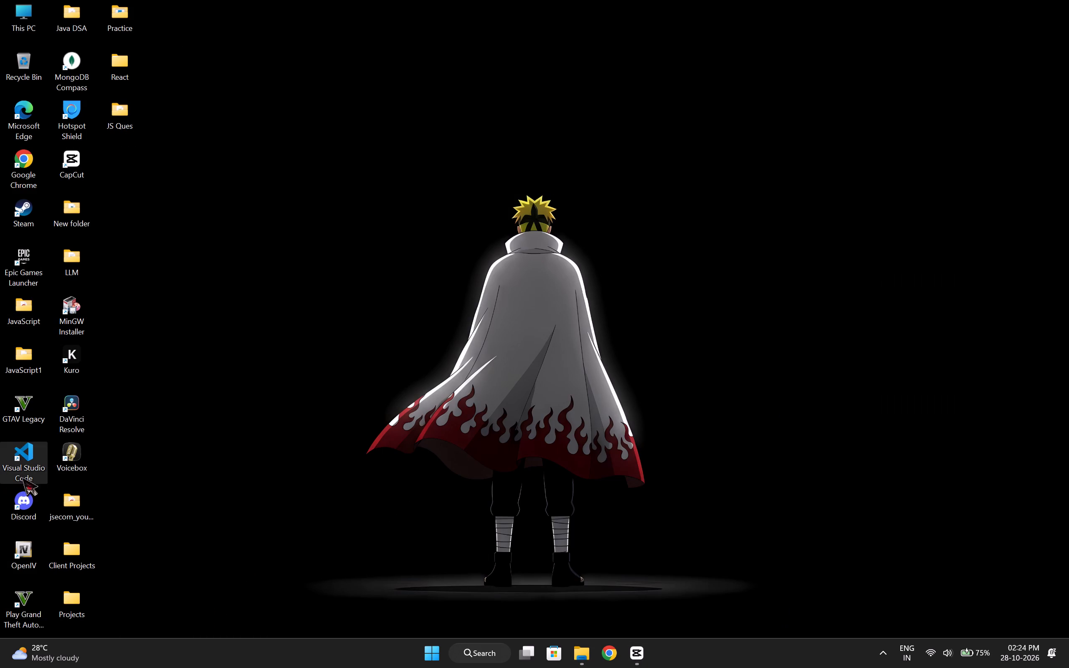
double_click(21, 404)
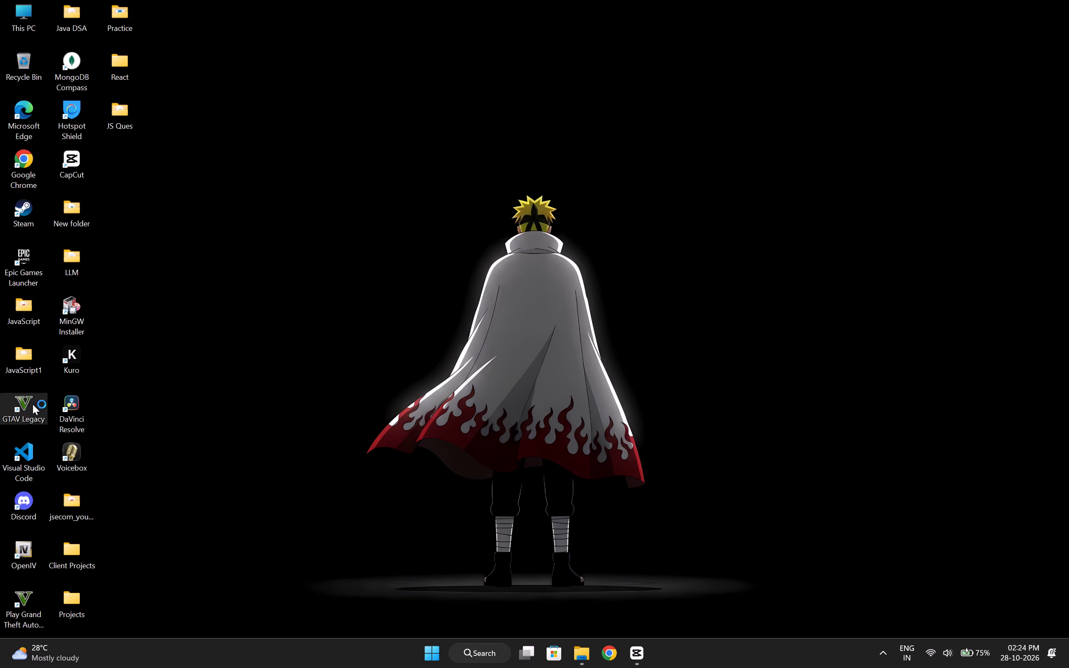
double_click(887, 655)
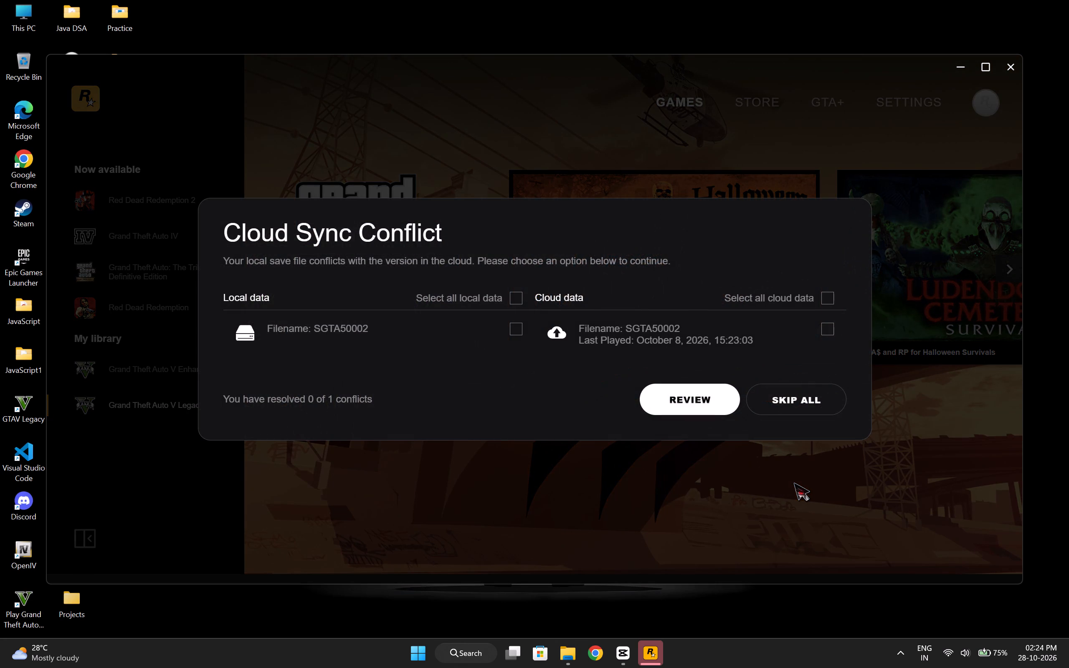
Skip all cloud save sync conflicts in the Rockstar Games Launcher.
left_click(806, 420)
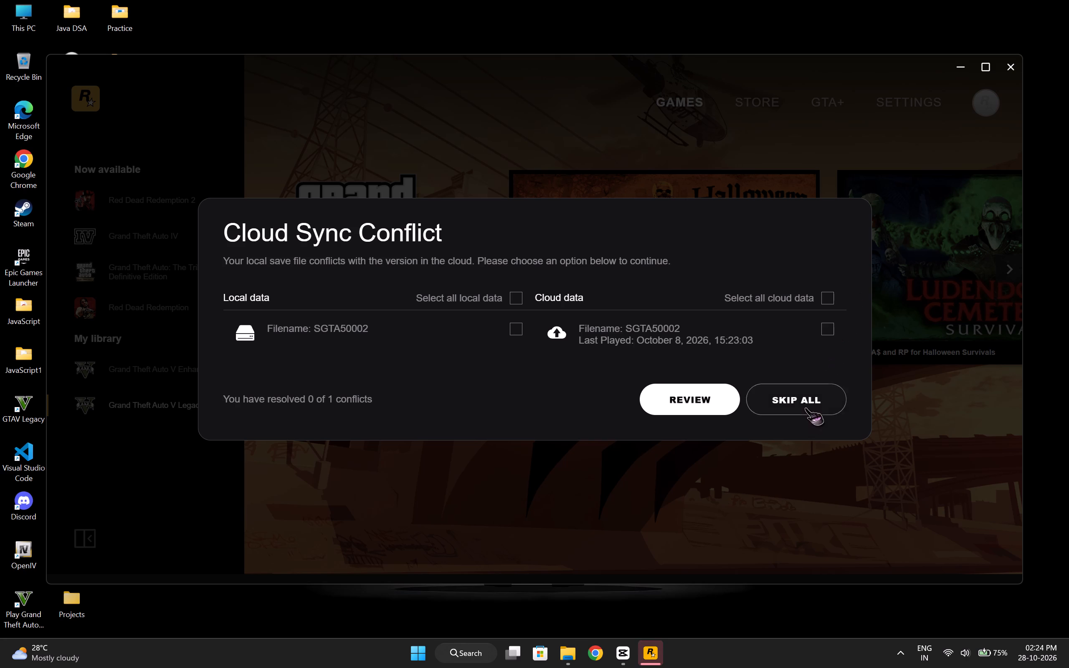
left_click(805, 407)
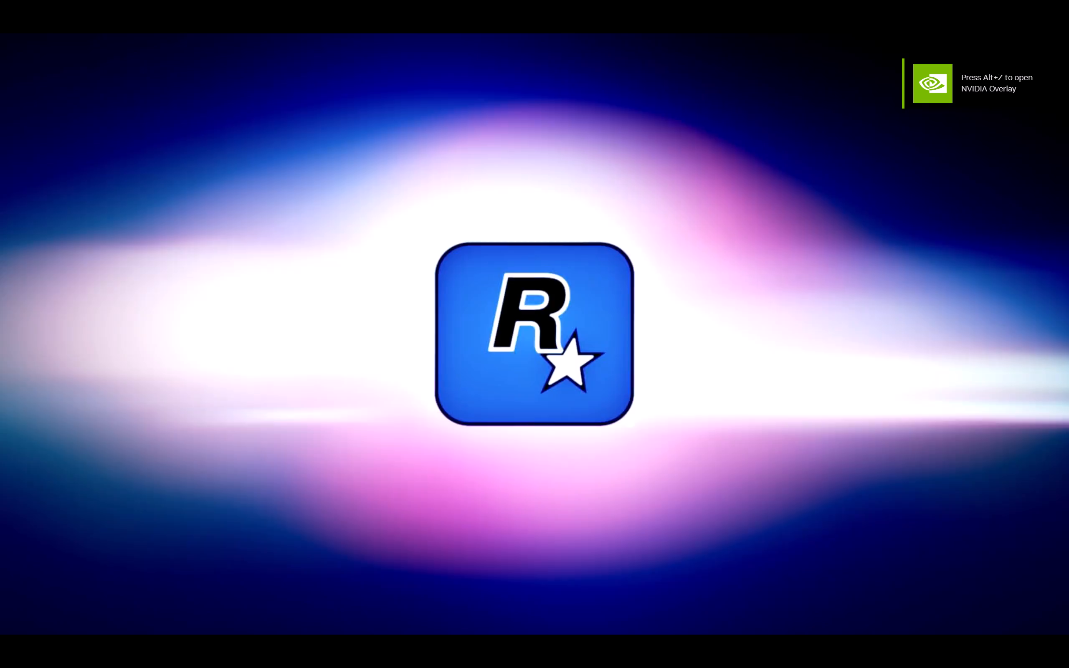
Switch from the loading game to File Explorer and show the hidden background apps.
key("alt+Tab")
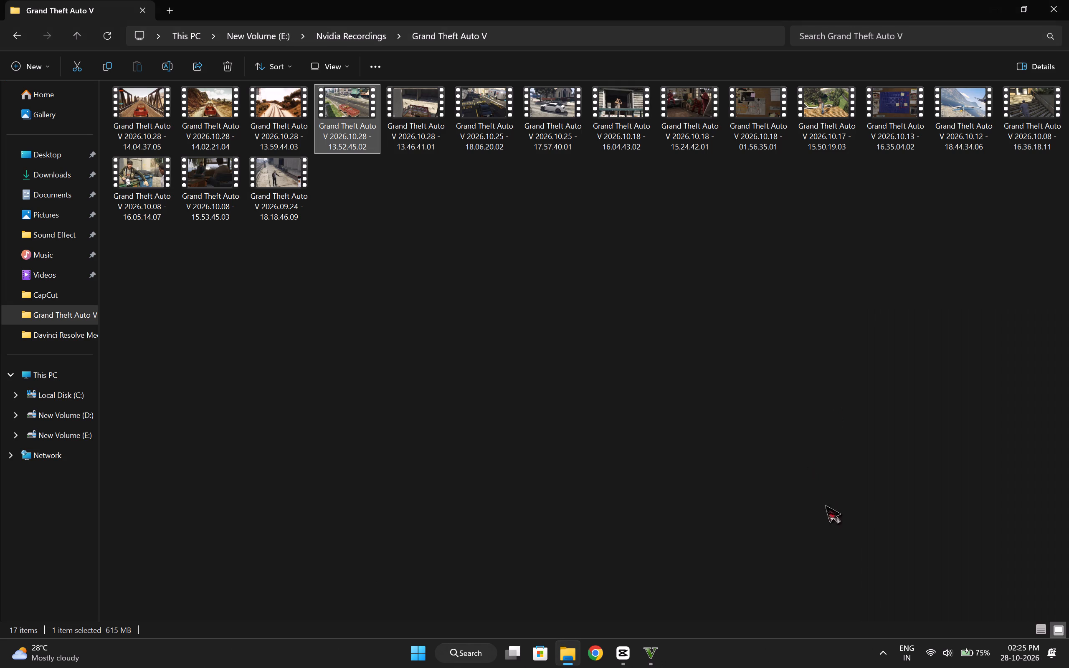
left_click(883, 663)
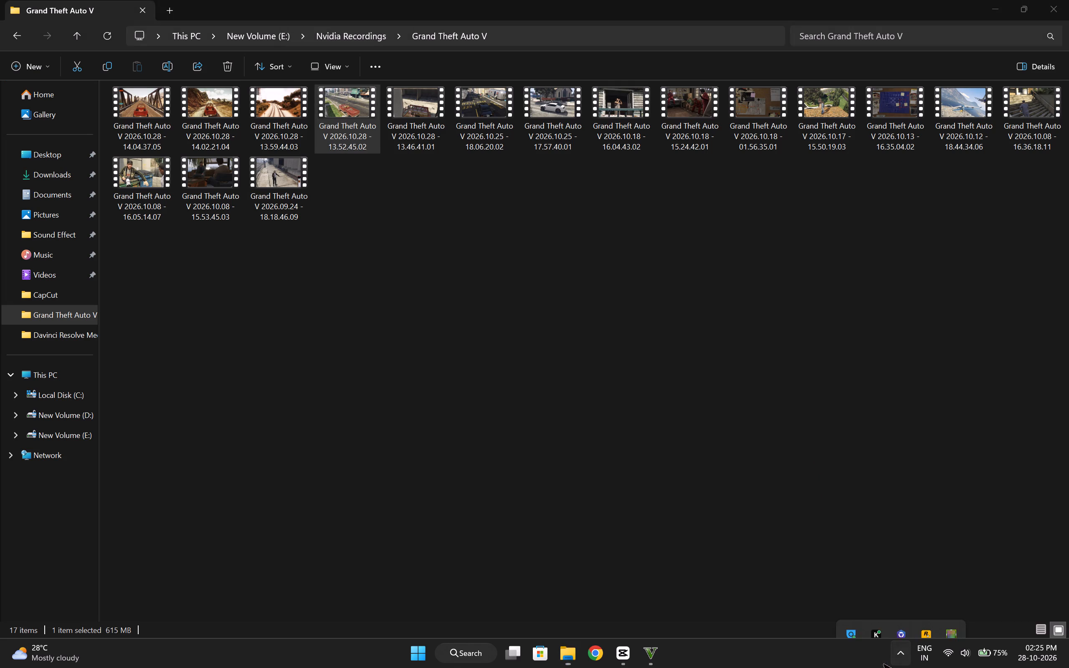